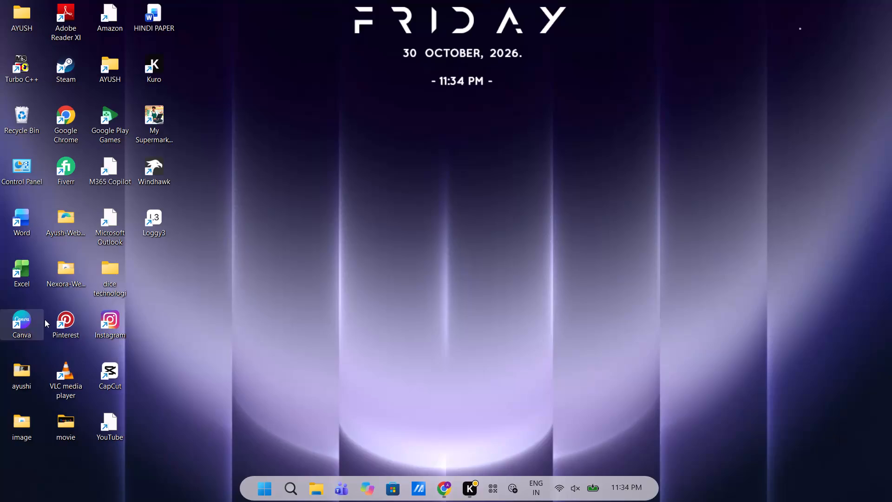
Open Canva and browse its social media design types.
double_click(16, 317)
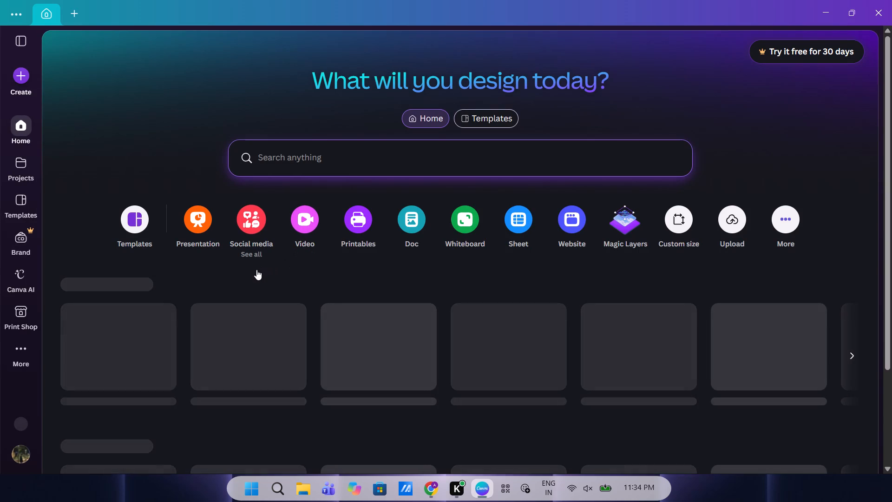
click(255, 223)
scroll(255, 223, down, 1)
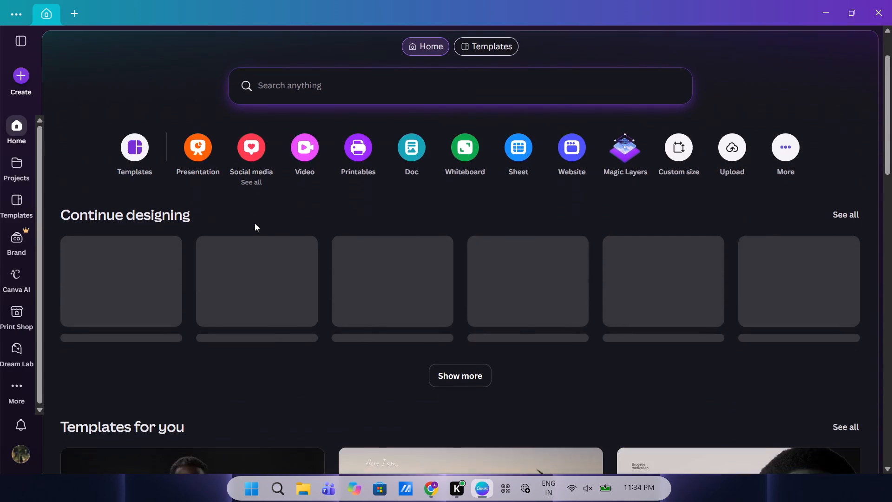
Close the design creation window and open the recent Instagram post design "g" with the seated statue.
scroll(255, 223, down, 1)
scroll(255, 223, up, 1)
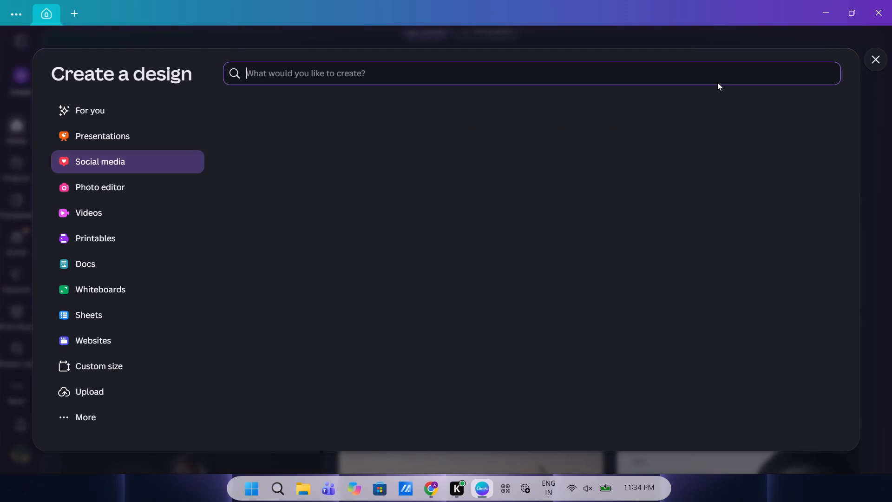
click(874, 59)
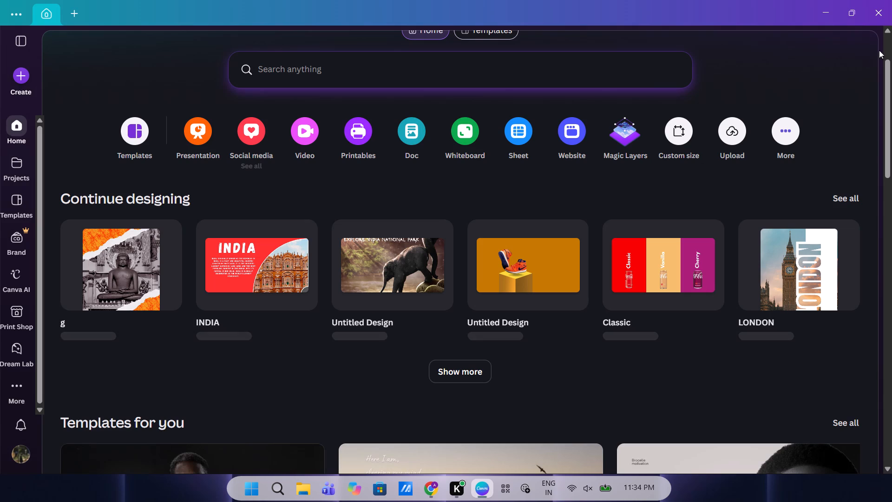
scroll(258, 233, down, 1)
click(142, 233)
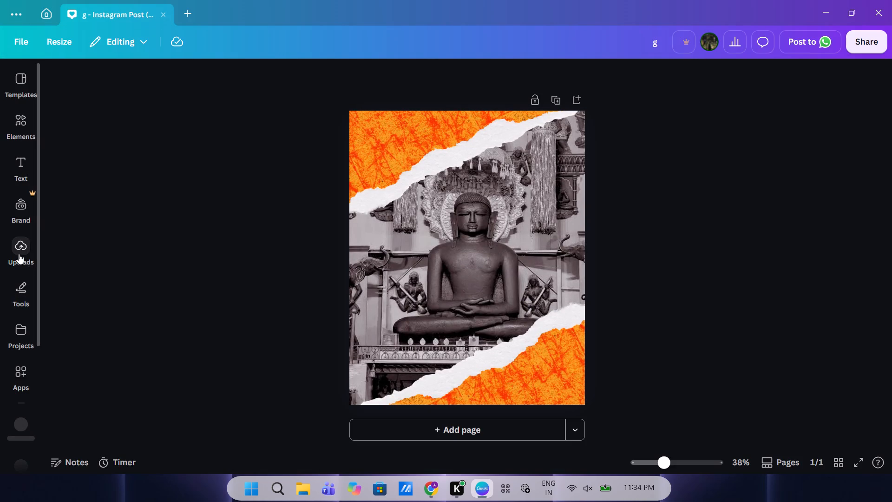
Browse the available Canva apps and open the Shape Cutout app beside the design.
click(14, 379)
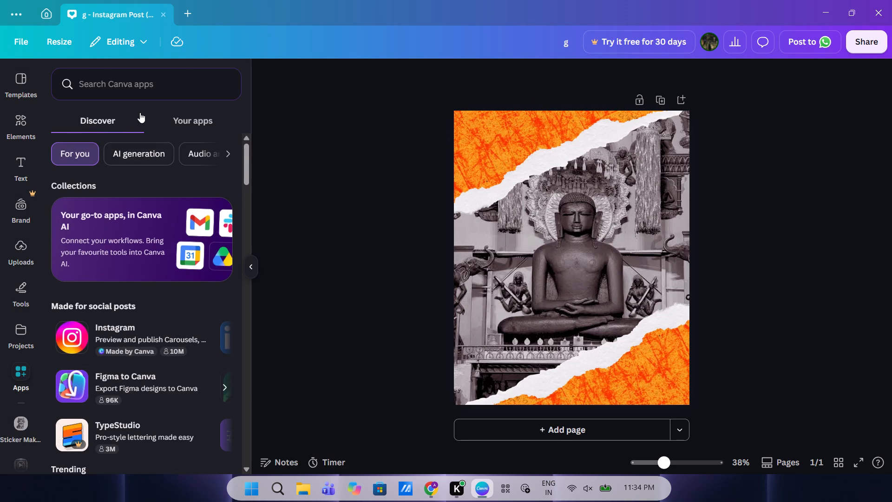
scroll(143, 156, left, 1)
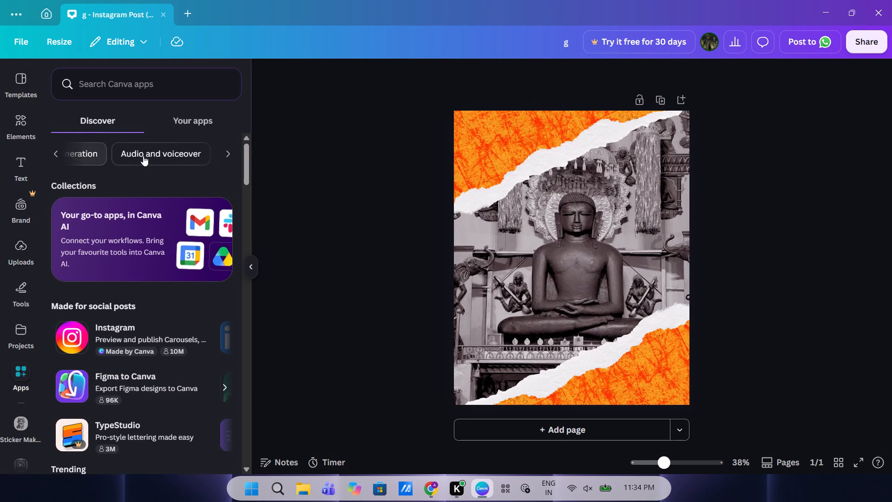
scroll(143, 156, left, 1)
scroll(143, 156, down, 3)
scroll(97, 252, up, 3)
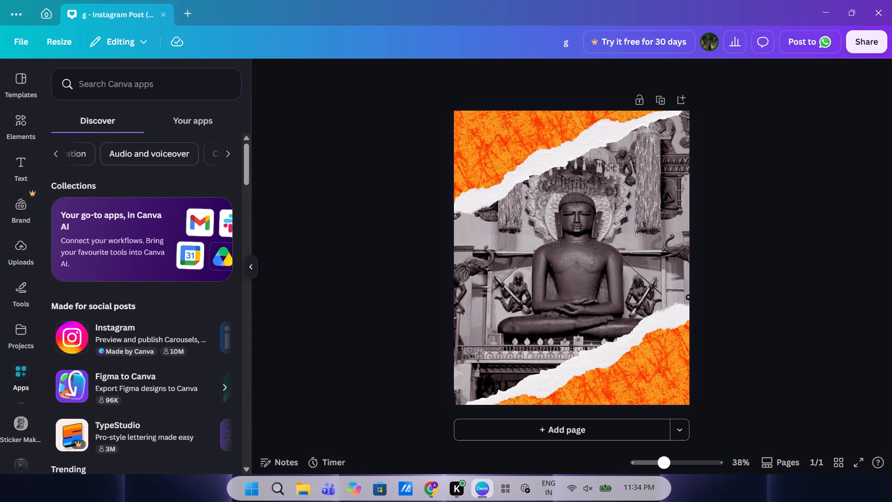
click(172, 86)
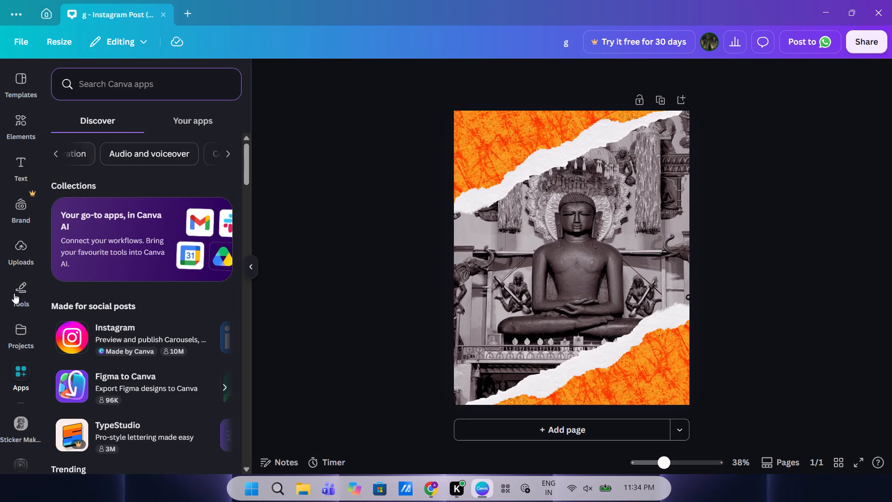
scroll(9, 374, down, 3)
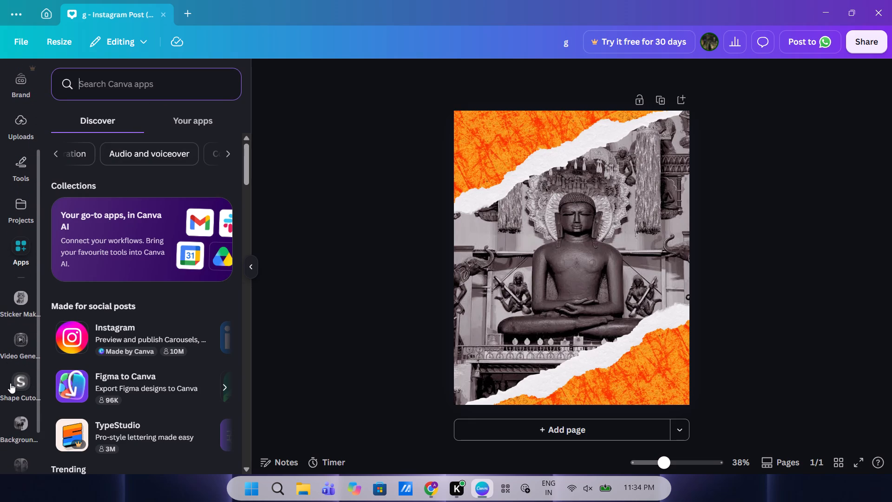
click(10, 383)
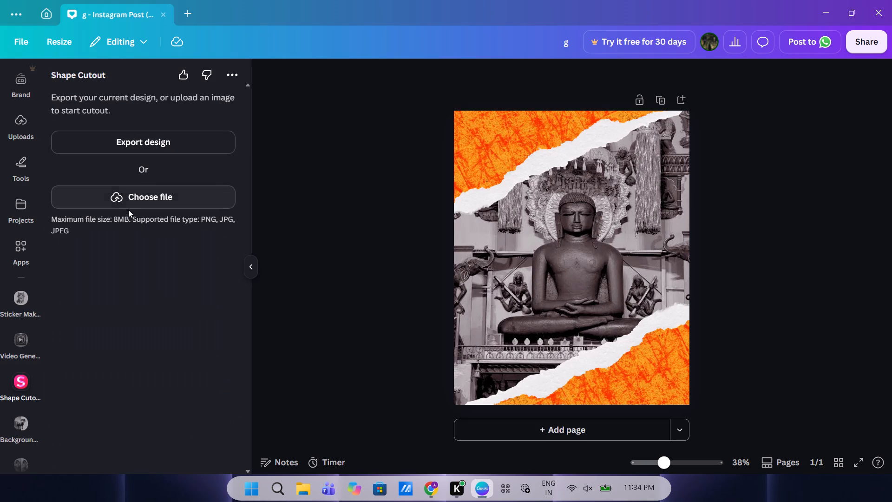
Export the current Instagram post design as a PNG into Shape Cutout.
click(166, 138)
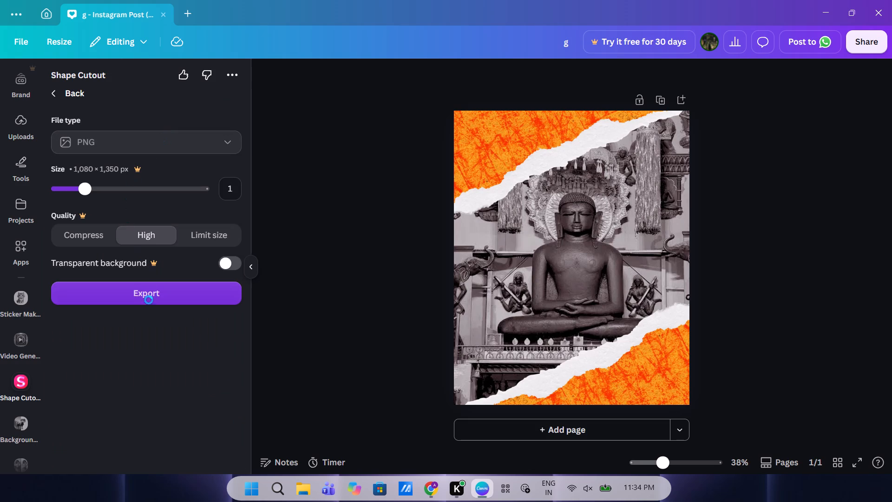
click(147, 302)
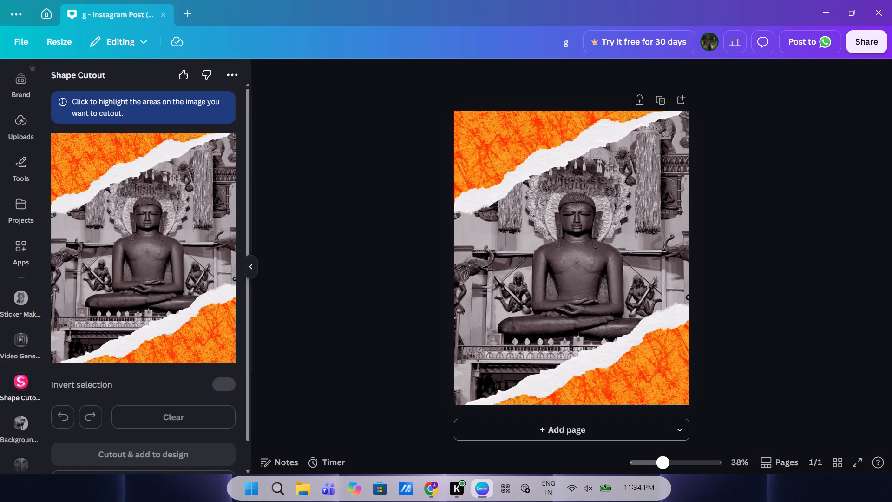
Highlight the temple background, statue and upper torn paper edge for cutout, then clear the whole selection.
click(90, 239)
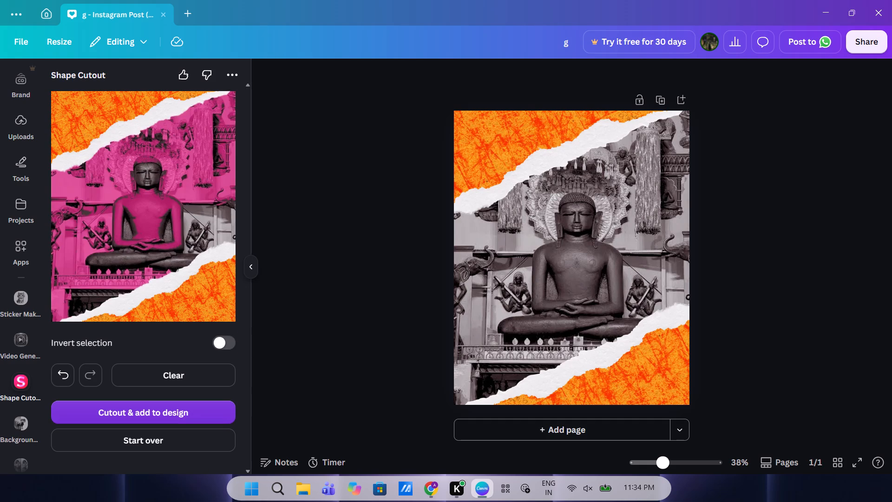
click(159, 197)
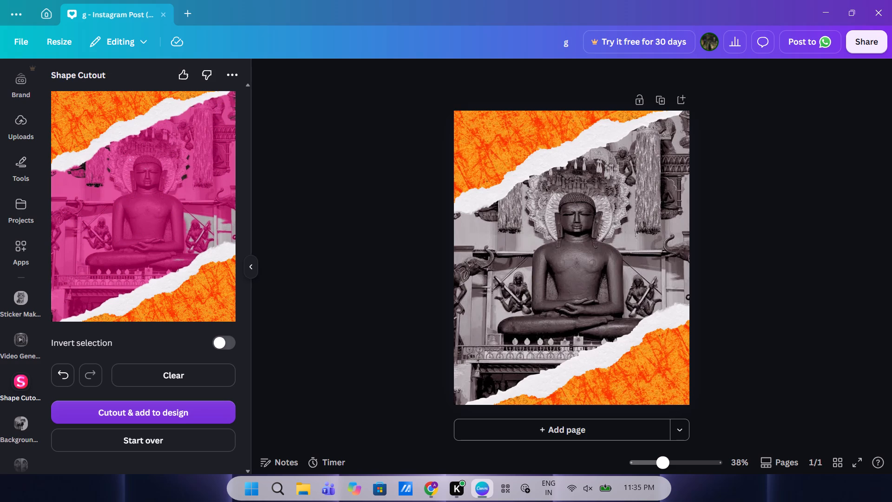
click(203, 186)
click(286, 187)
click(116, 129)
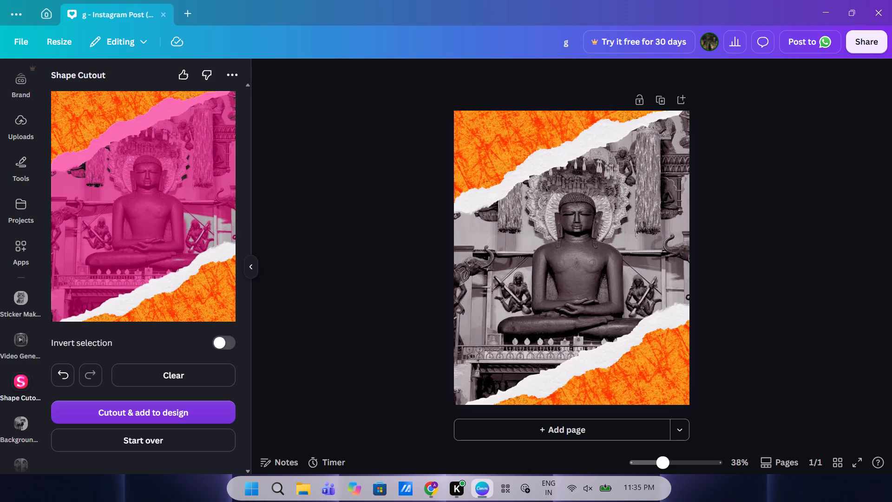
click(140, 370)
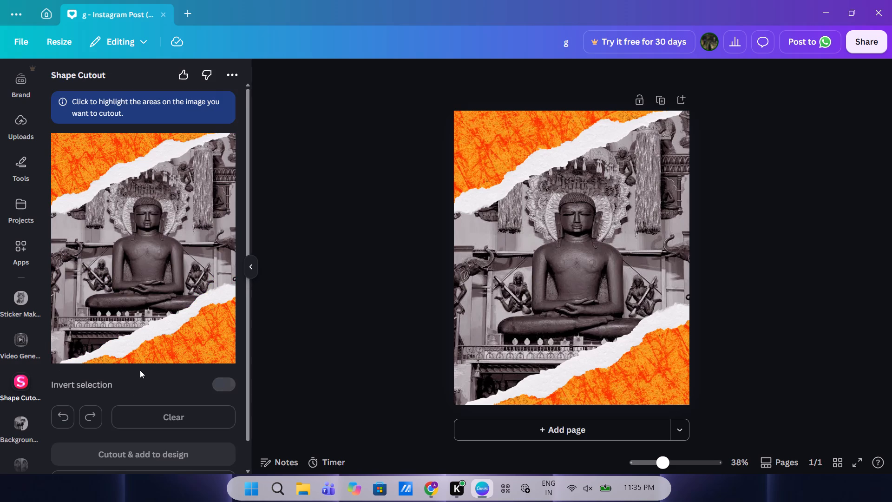
Highlight the temple wall behind the statue and the photo's lower area for the cutout.
click(53, 247)
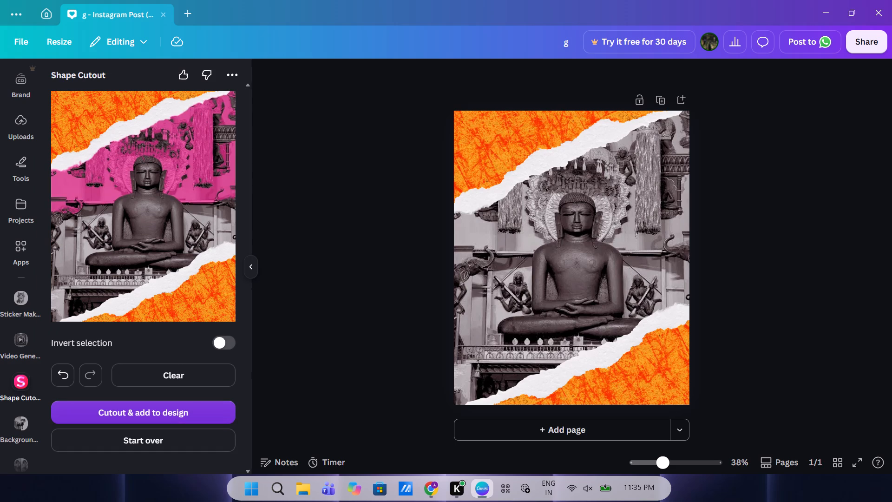
click(64, 280)
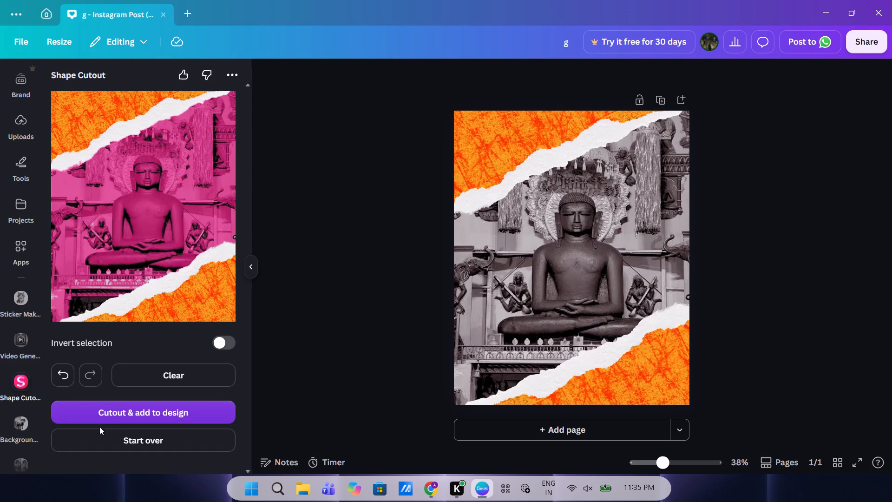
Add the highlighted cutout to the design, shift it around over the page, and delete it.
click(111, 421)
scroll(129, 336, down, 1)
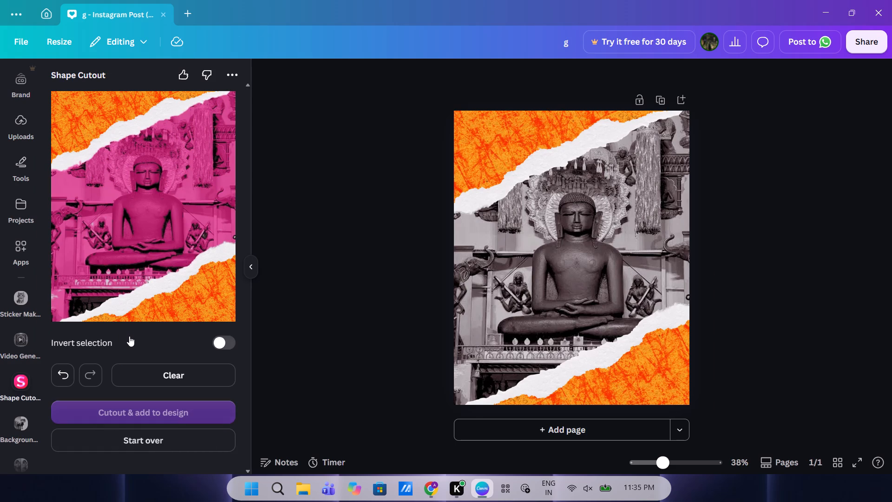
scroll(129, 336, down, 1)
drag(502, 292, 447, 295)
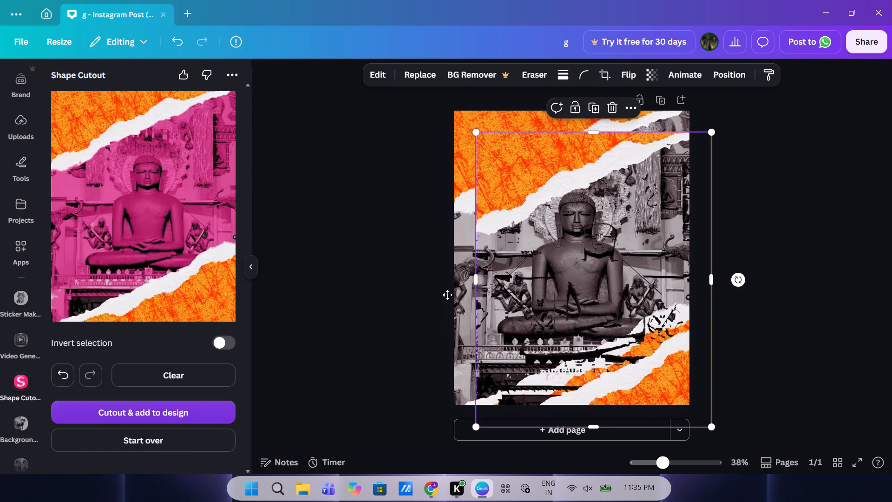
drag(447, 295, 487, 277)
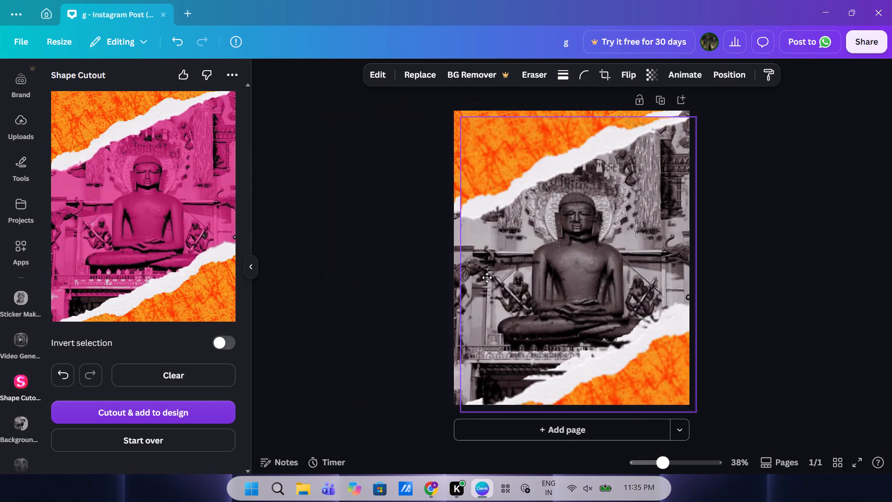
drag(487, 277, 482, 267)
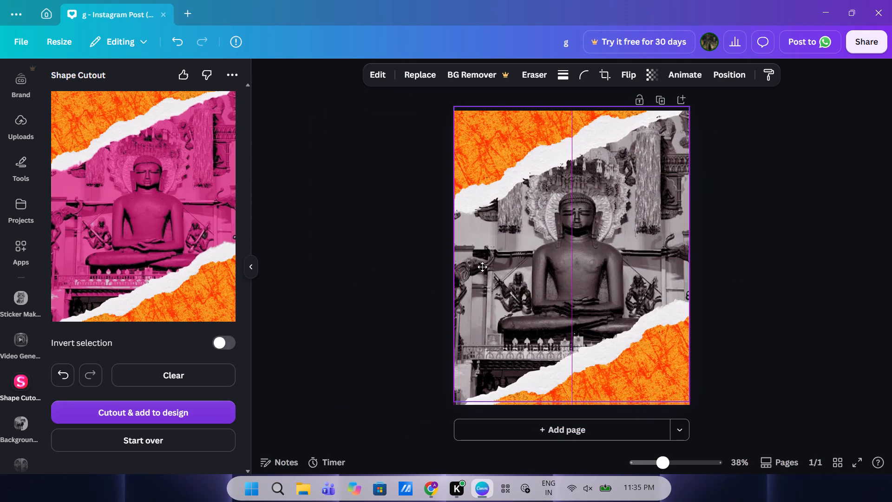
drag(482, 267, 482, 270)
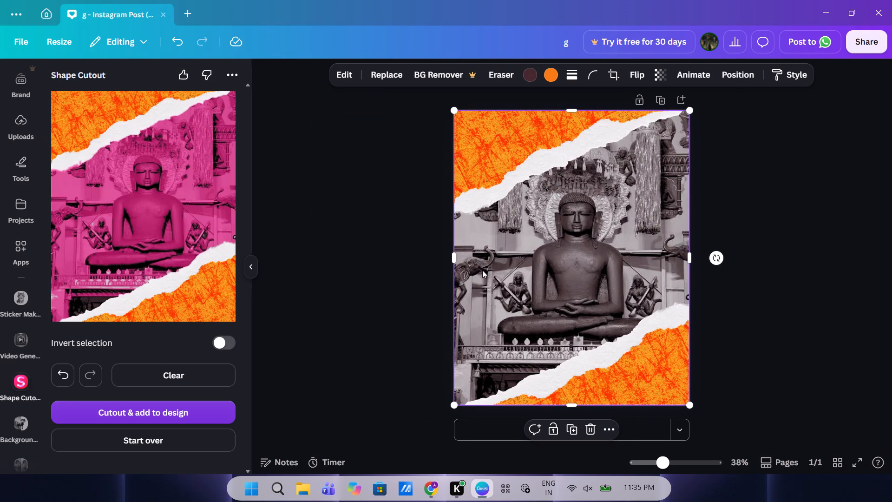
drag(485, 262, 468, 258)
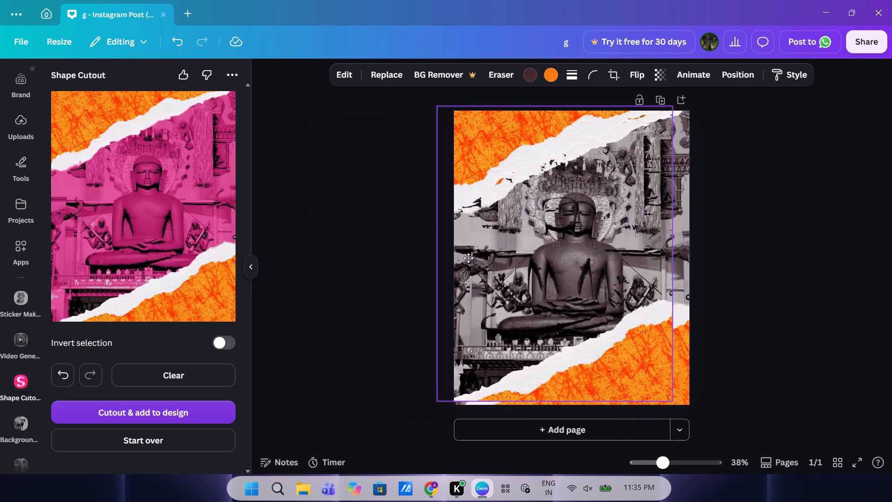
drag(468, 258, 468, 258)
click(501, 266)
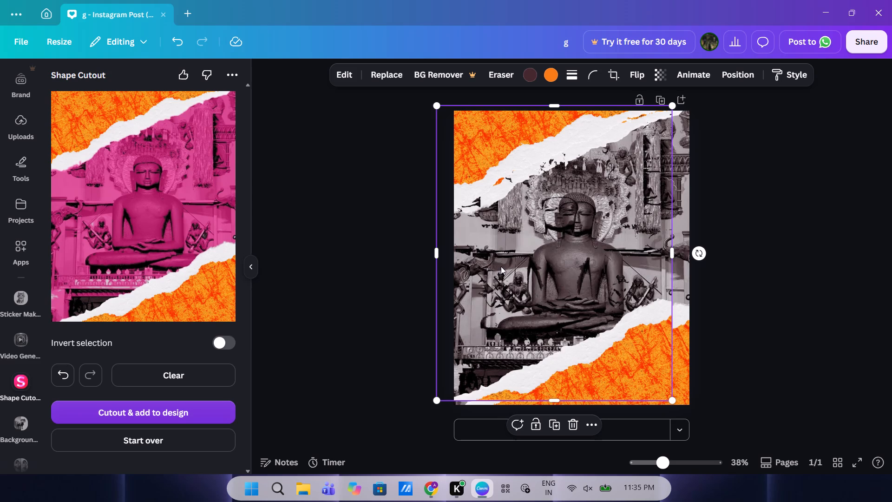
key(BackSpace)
Extend the cutout highlight to the remaining unselected patches of the temple photo.
click(179, 267)
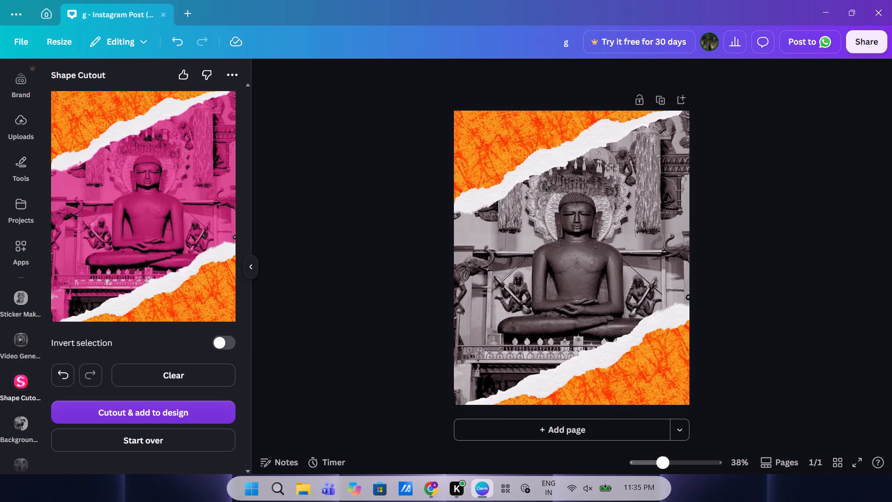
click(199, 230)
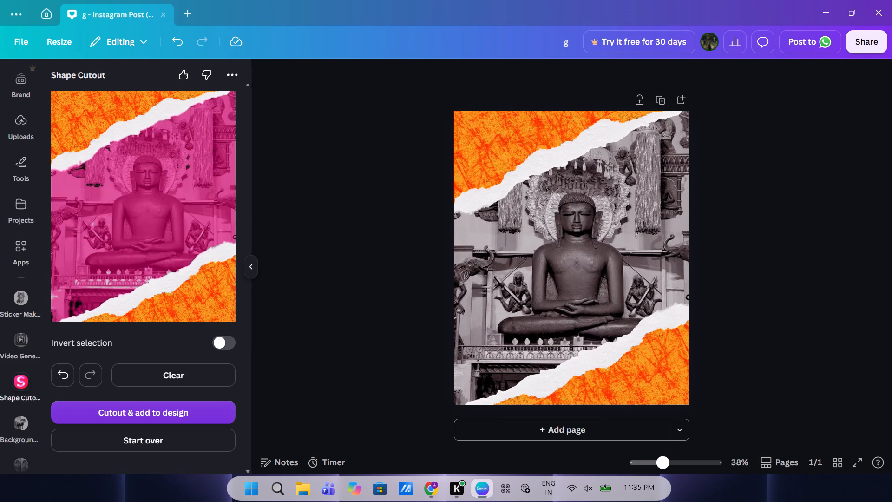
click(78, 296)
click(69, 310)
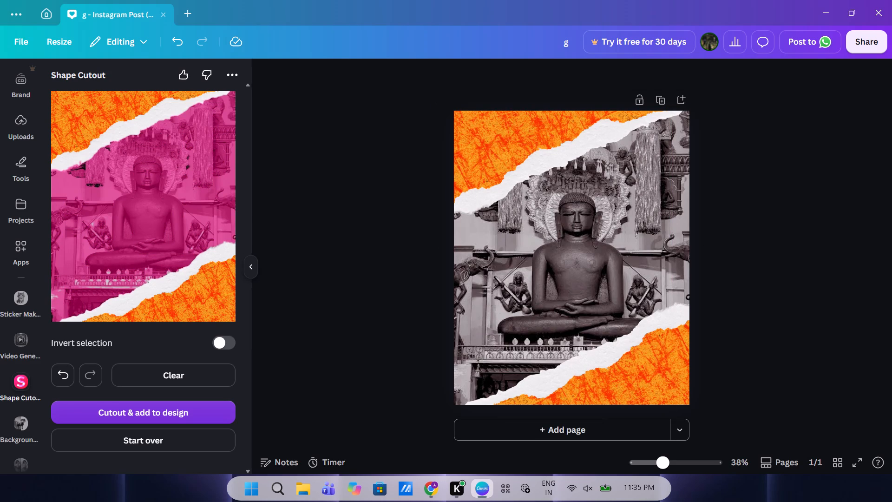
click(98, 170)
click(85, 170)
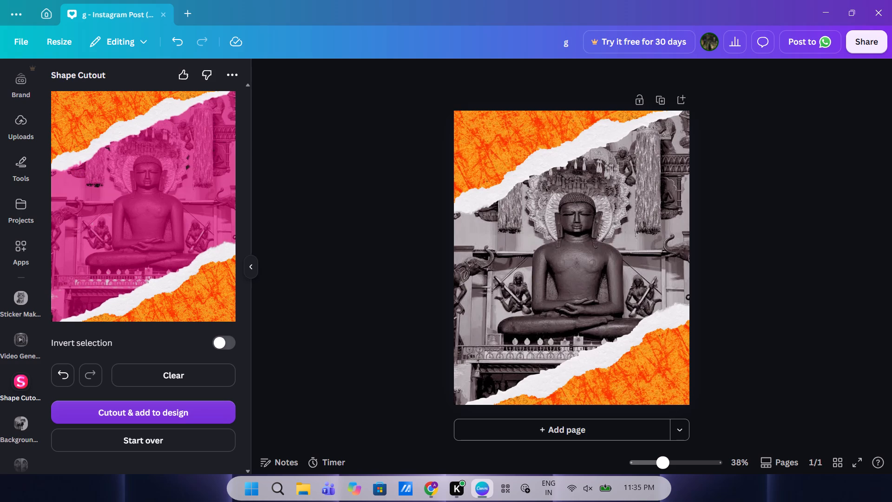
click(131, 212)
click(100, 187)
click(188, 170)
Invert the cutout selection and remove both white torn paper edges, leaving only the orange corners highlighted.
click(224, 338)
click(168, 231)
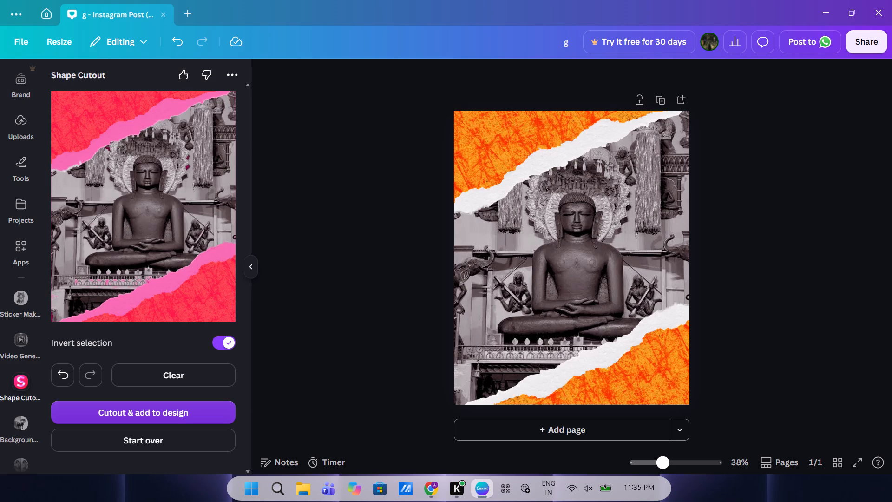
click(104, 167)
click(85, 150)
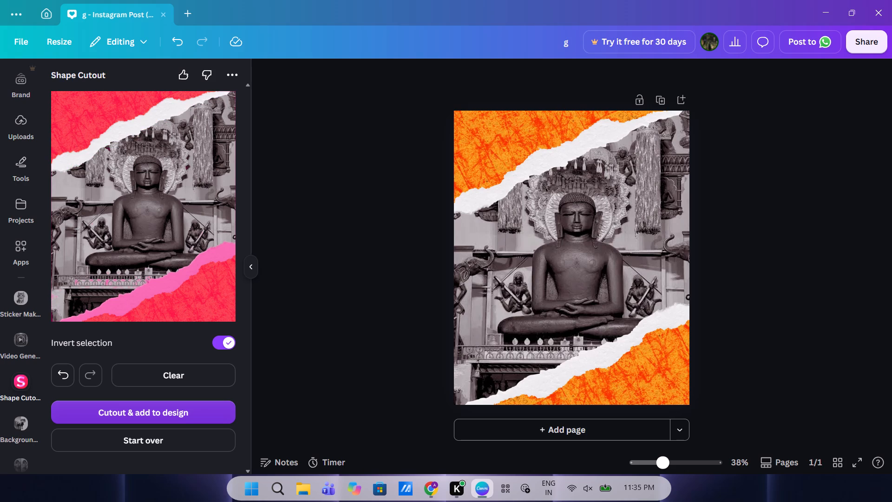
click(141, 287)
click(105, 287)
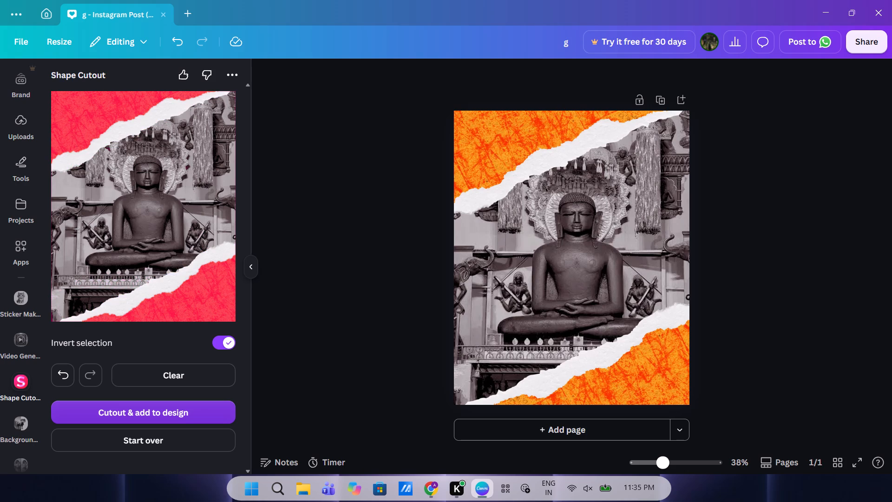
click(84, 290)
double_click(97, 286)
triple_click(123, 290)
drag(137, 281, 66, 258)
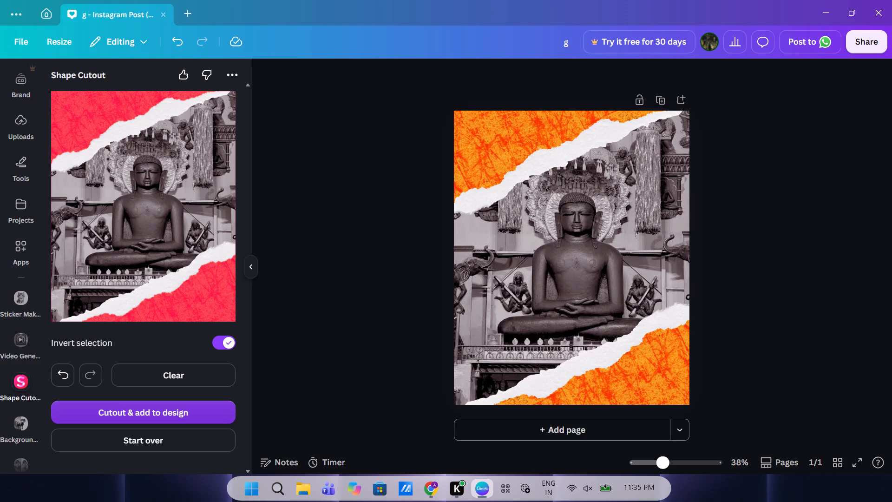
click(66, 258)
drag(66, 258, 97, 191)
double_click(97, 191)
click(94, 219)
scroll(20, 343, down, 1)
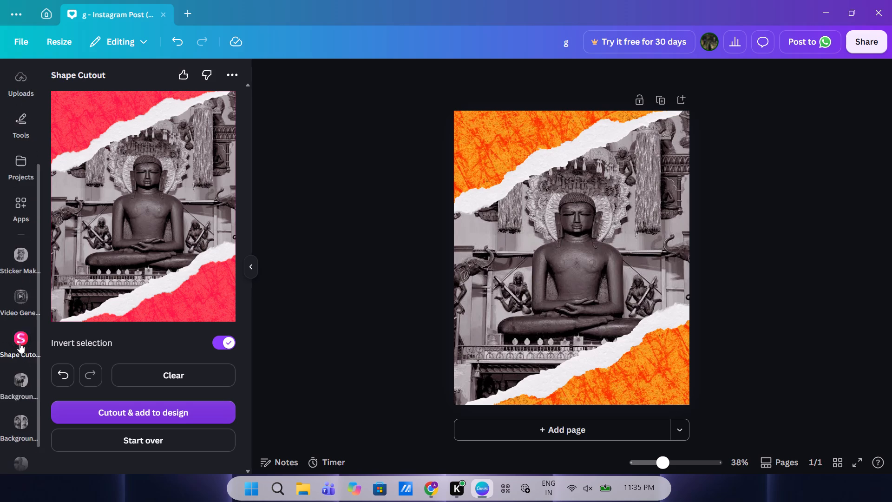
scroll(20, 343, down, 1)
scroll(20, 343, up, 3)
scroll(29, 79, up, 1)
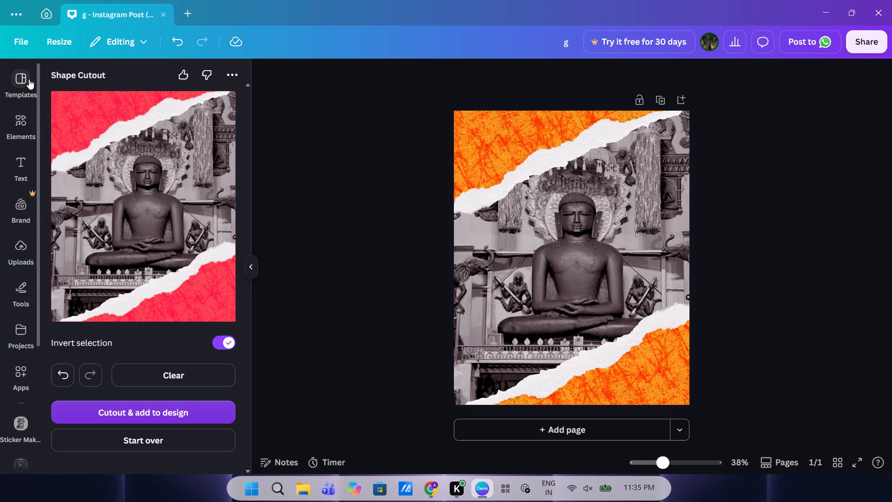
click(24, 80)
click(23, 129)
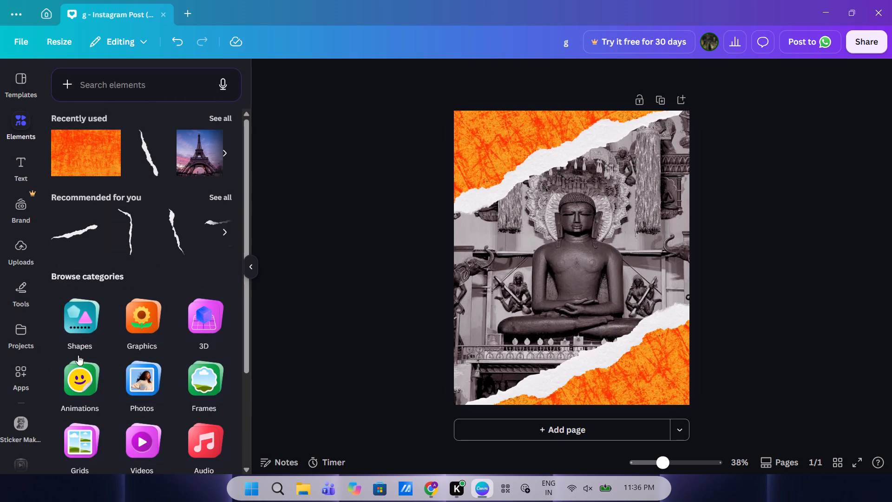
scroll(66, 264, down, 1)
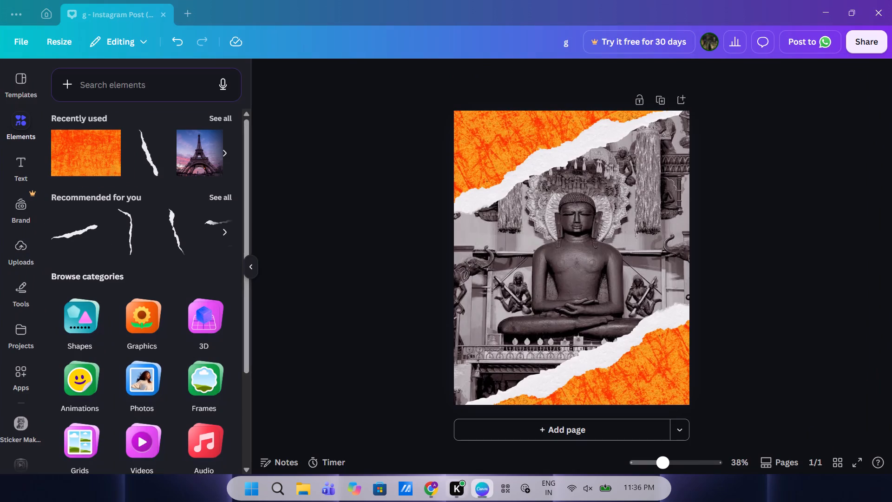
Switch to Chrome, search Google for "bg remover" in a new tab, and open the remove.bg site in a maximised window.
click(436, 492)
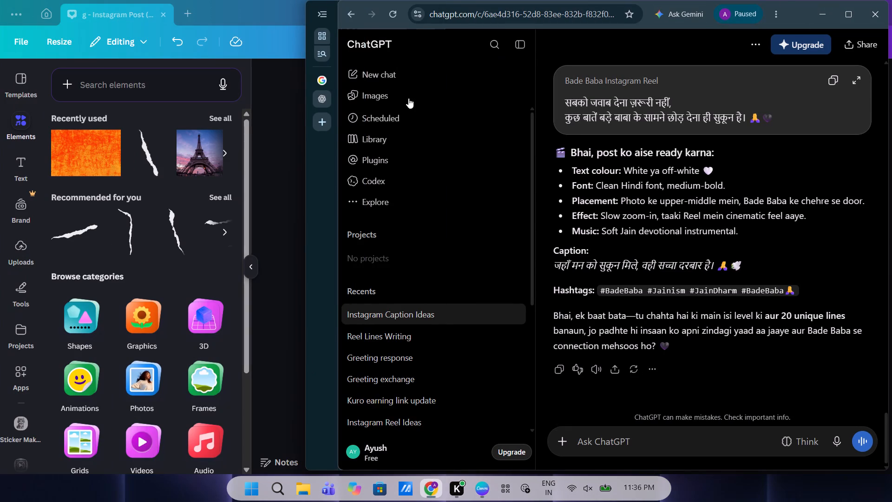
click(354, 119)
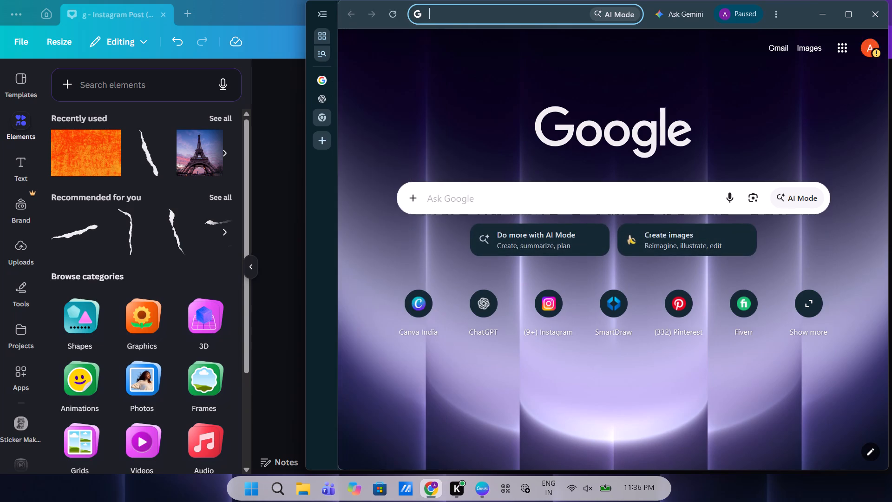
click(492, 193)
click(456, 221)
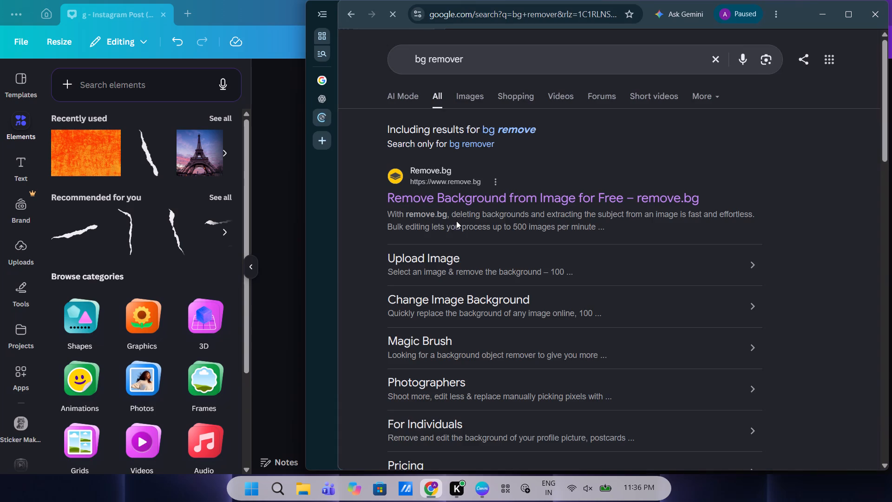
click(460, 198)
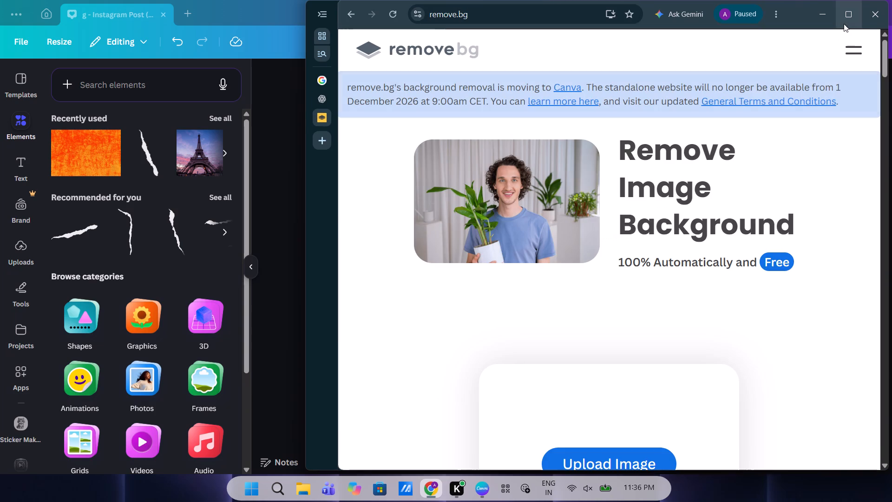
click(845, 20)
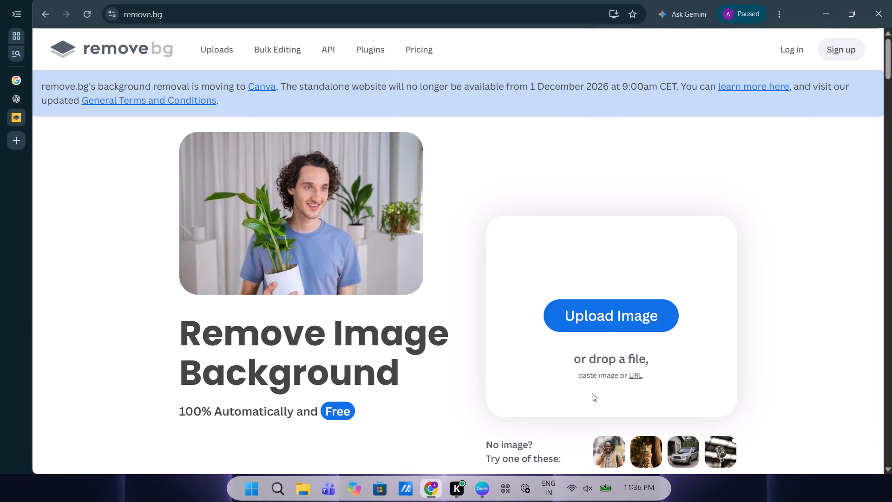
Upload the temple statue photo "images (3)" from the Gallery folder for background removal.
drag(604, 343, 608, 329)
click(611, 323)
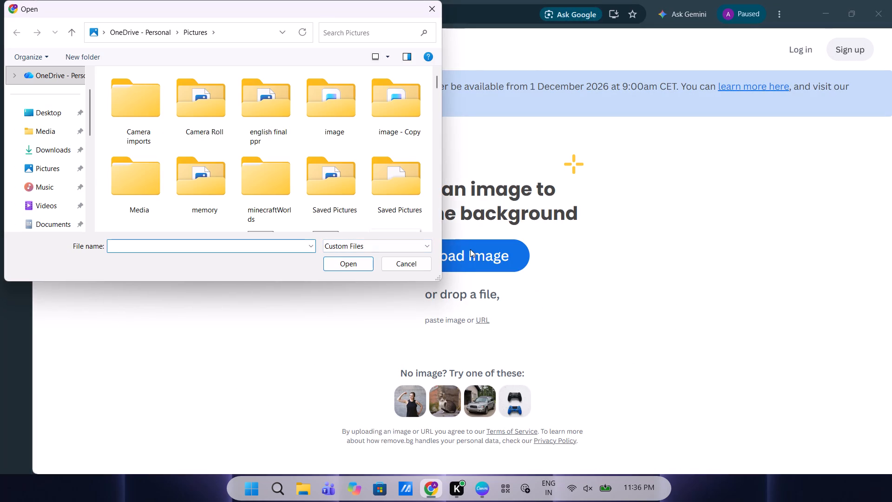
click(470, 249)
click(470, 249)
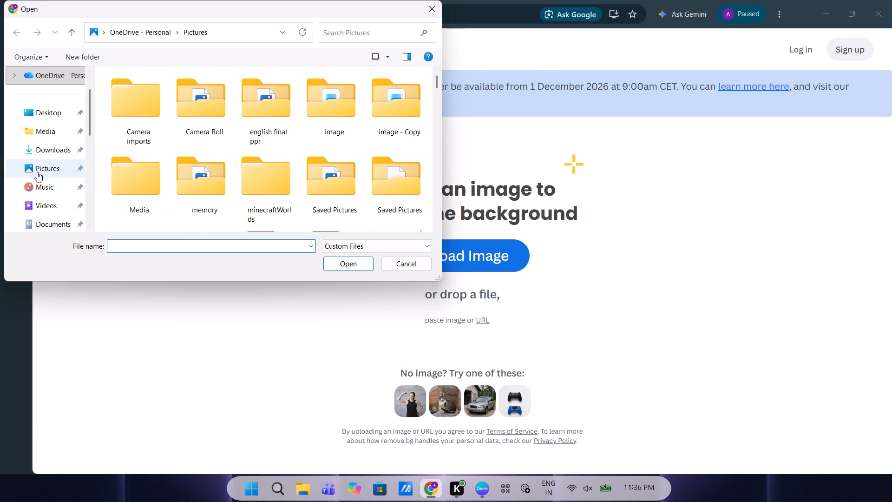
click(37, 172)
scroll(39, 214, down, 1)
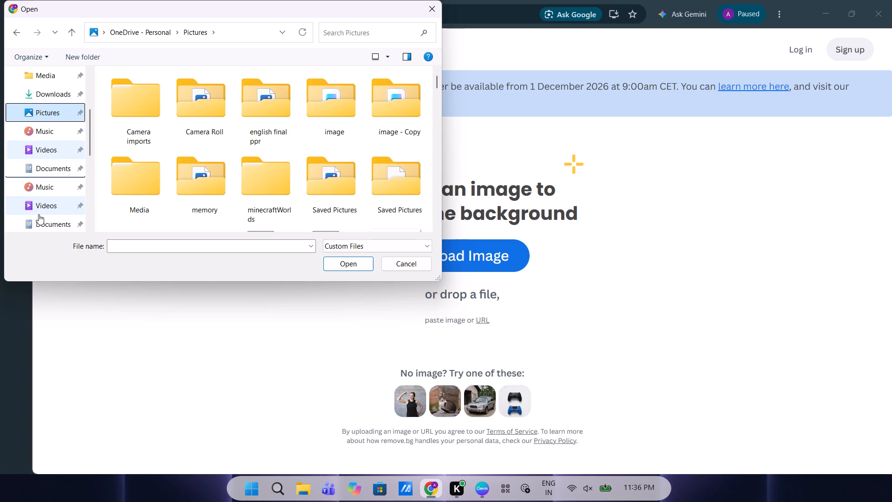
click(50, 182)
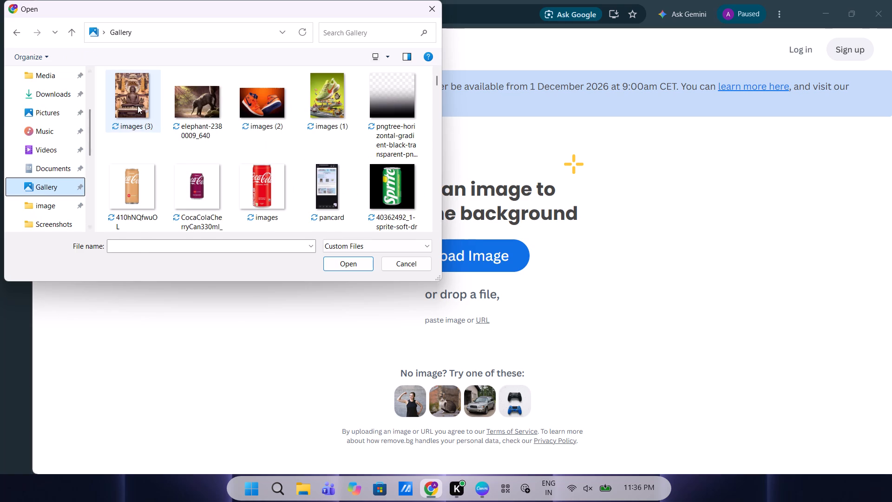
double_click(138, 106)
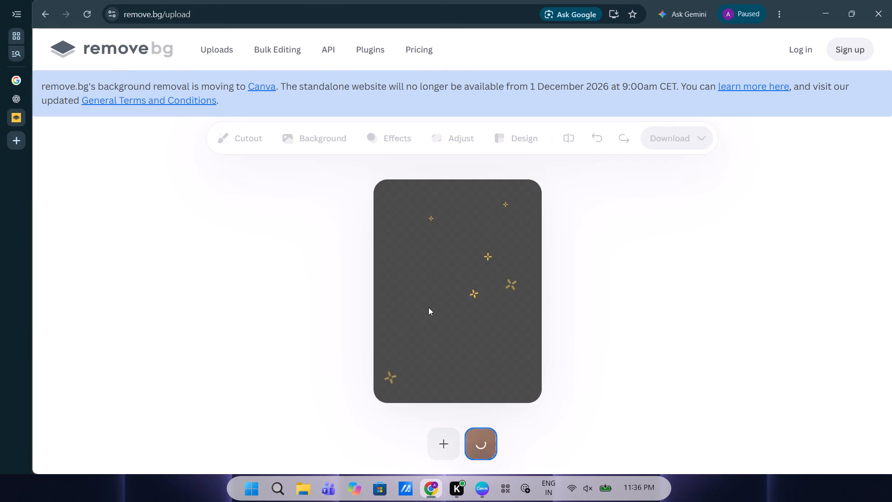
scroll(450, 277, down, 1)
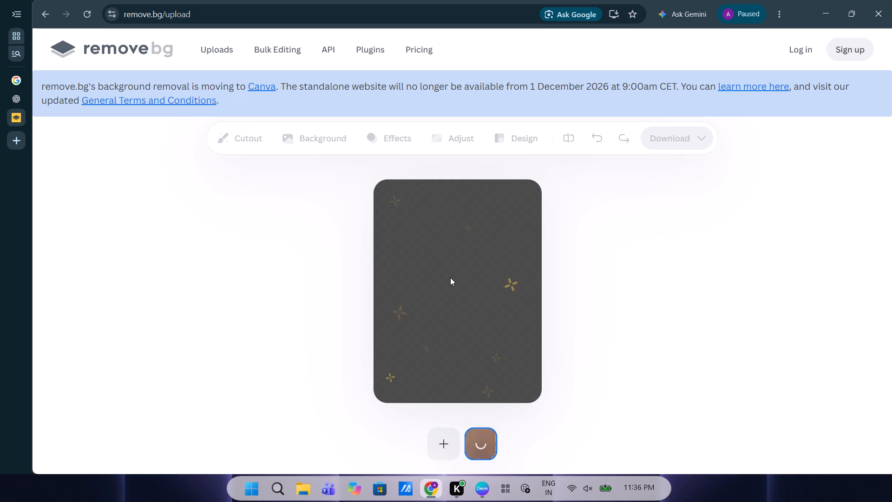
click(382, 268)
Reload the upload page and upload the temple statue photo "images (3)" from the Gallery folder again.
key(ctrl+r)
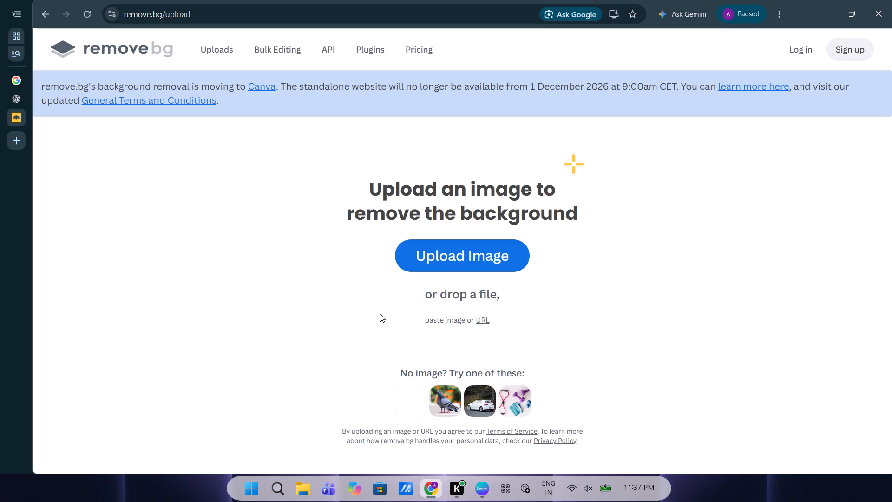
click(467, 262)
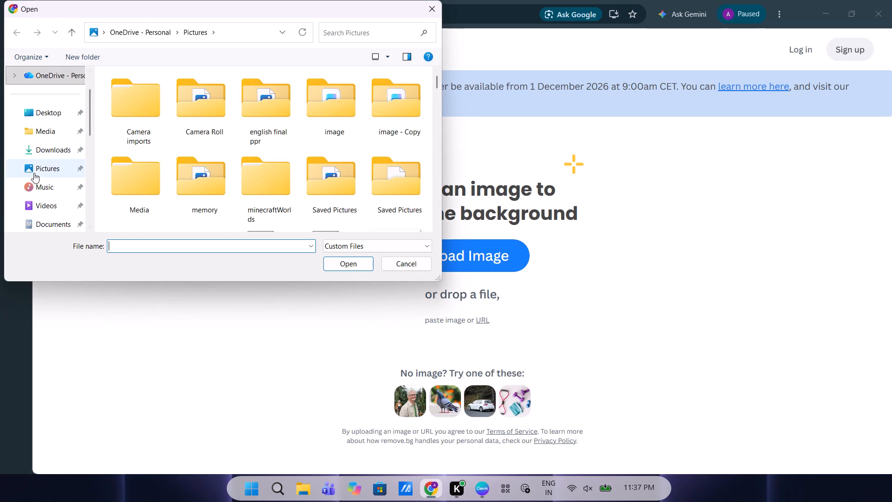
scroll(36, 179, down, 1)
click(55, 79)
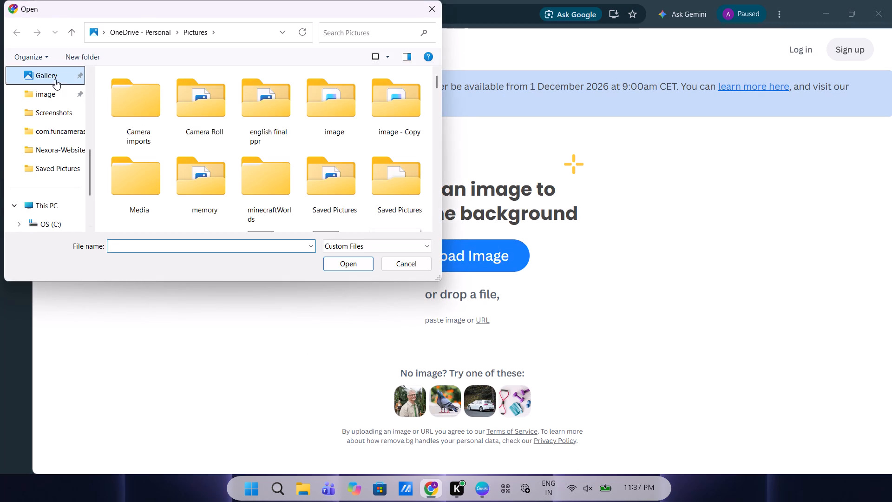
double_click(115, 104)
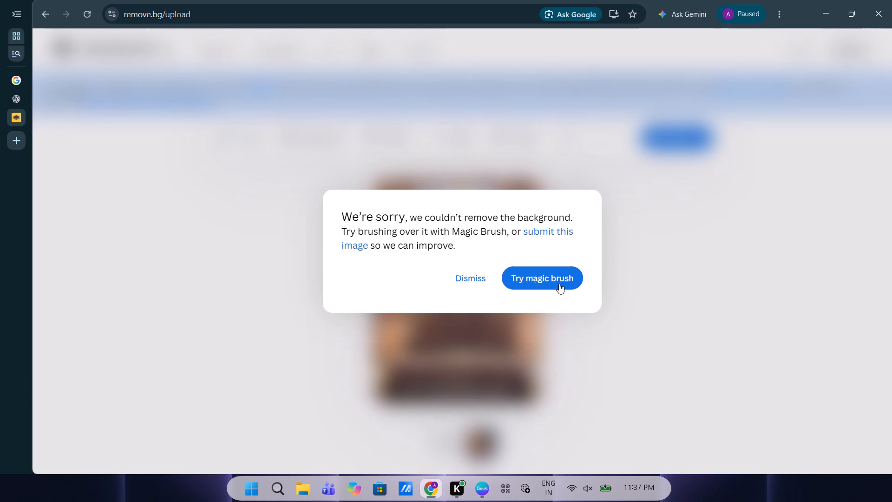
Erase the temple photo's upper-left corner with the Magic Brush, down to the hanging golden tassel and canopy edge.
click(539, 283)
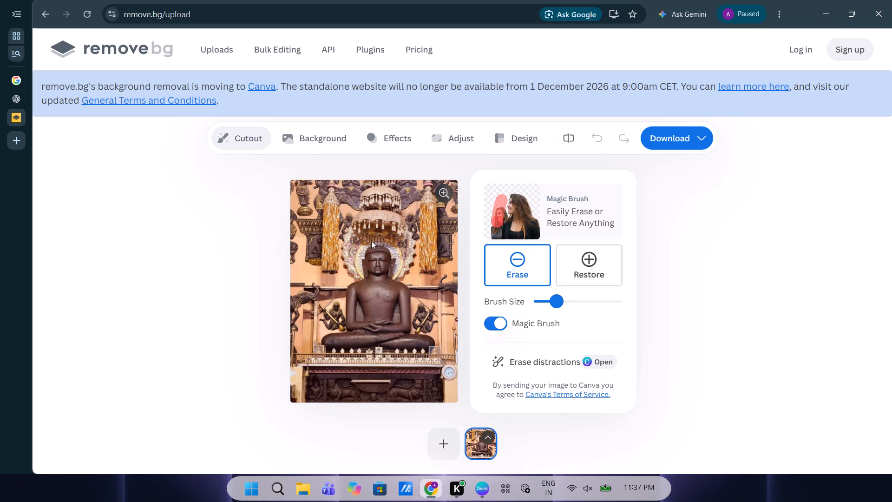
drag(299, 185, 295, 193)
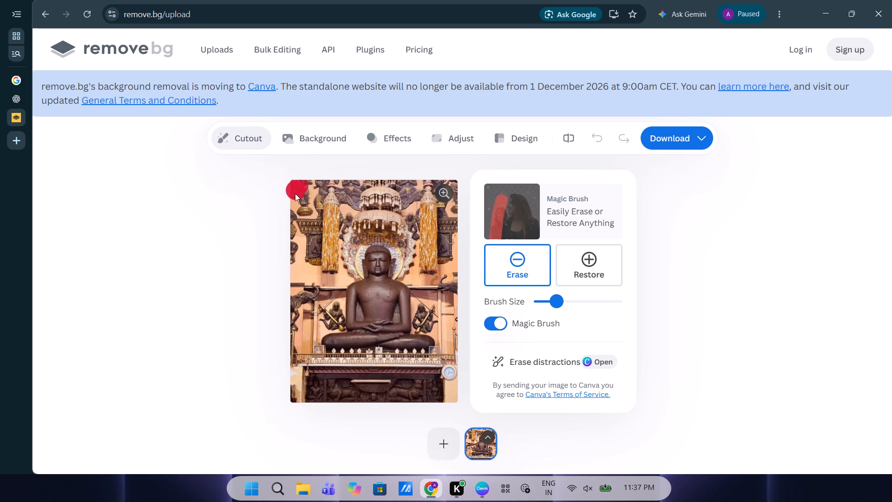
drag(295, 193, 321, 198)
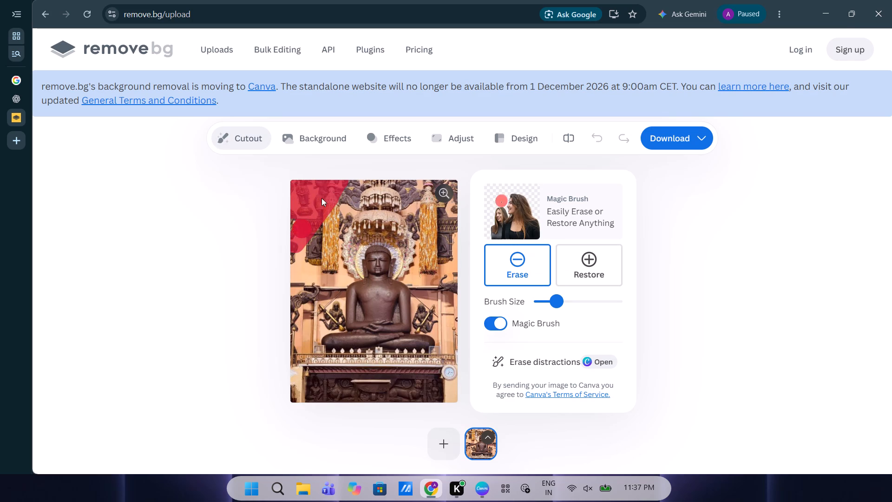
drag(321, 198, 296, 233)
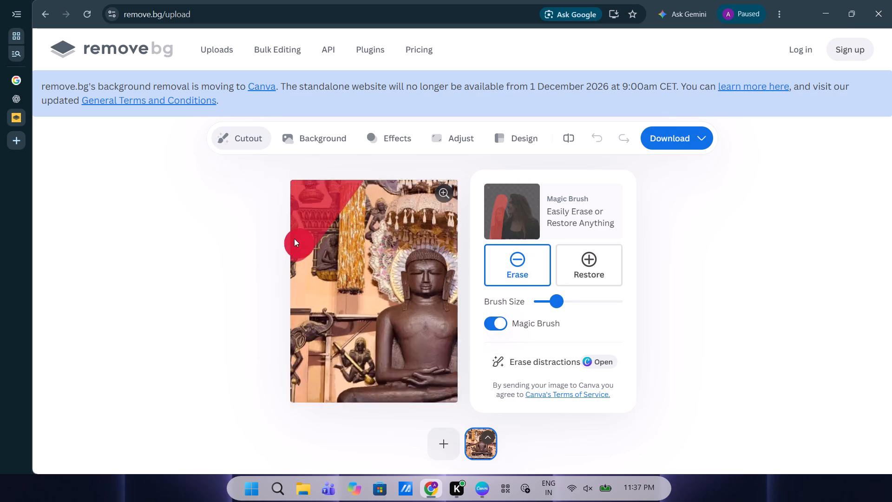
click(308, 253)
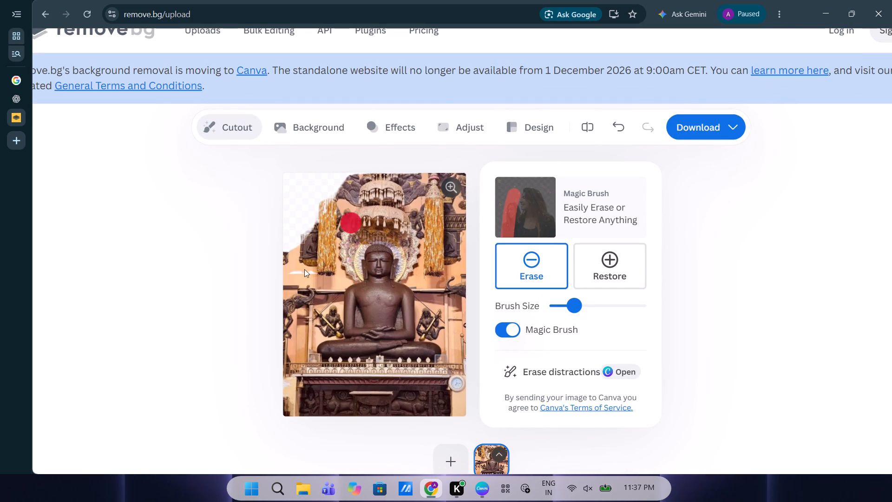
drag(287, 257, 292, 256)
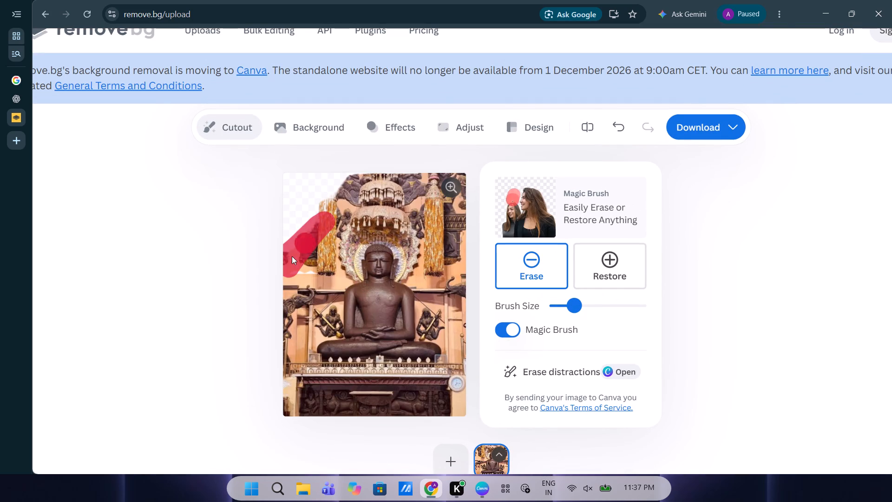
drag(292, 256, 343, 191)
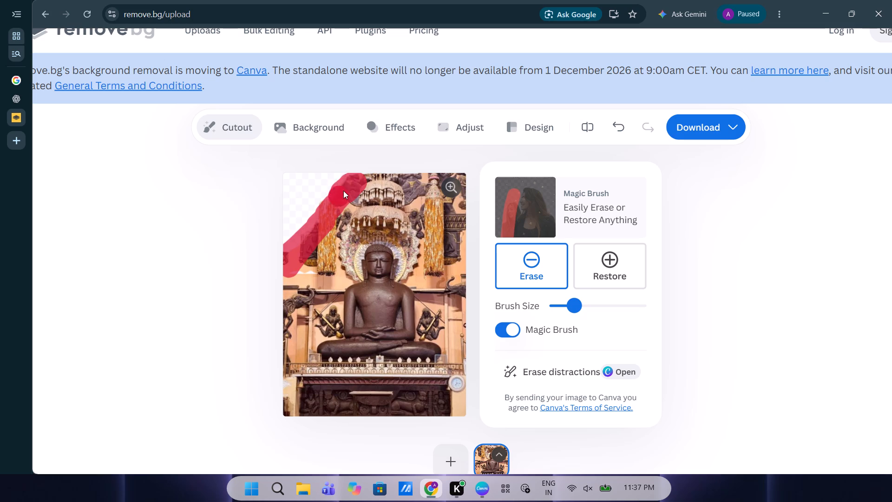
drag(343, 191, 370, 168)
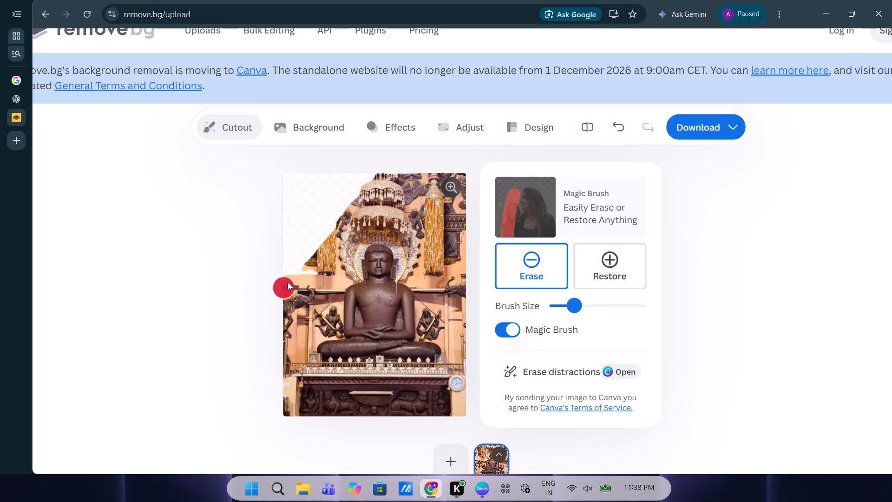
Brush out the background with the Magic Brush from the canopy's left edge down the photo's left side to the pedestal.
drag(288, 282, 314, 262)
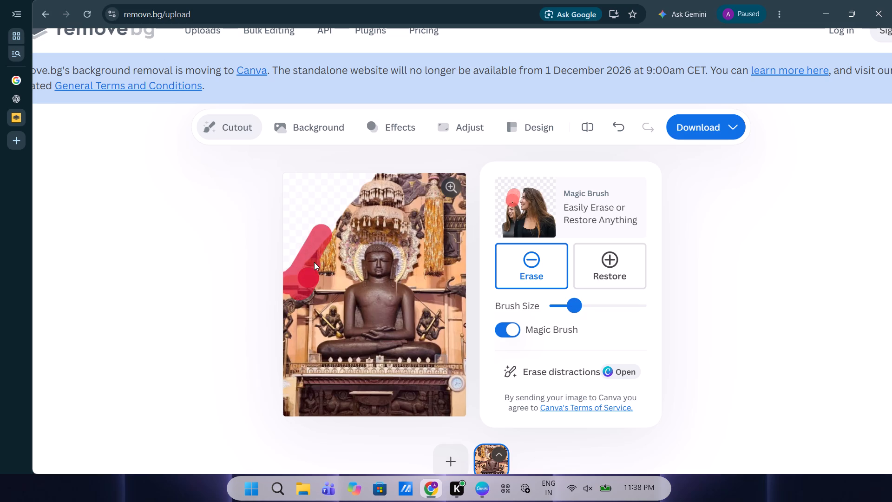
drag(314, 262, 333, 227)
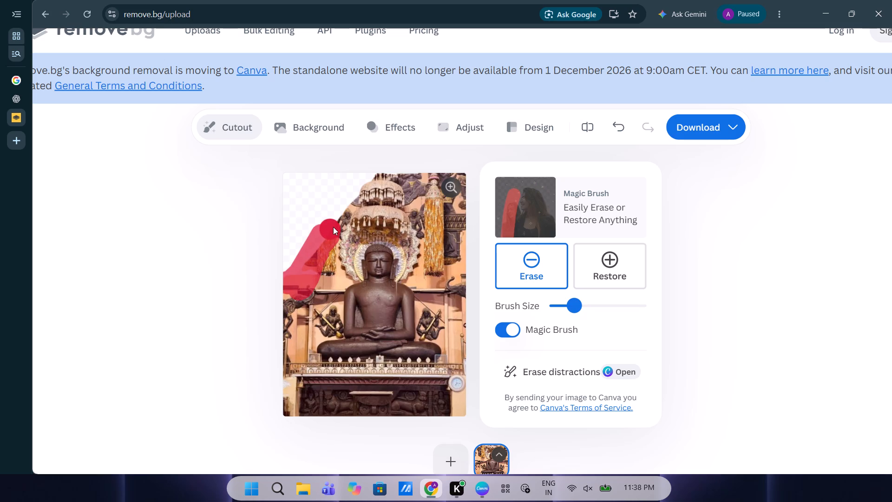
drag(333, 227, 344, 207)
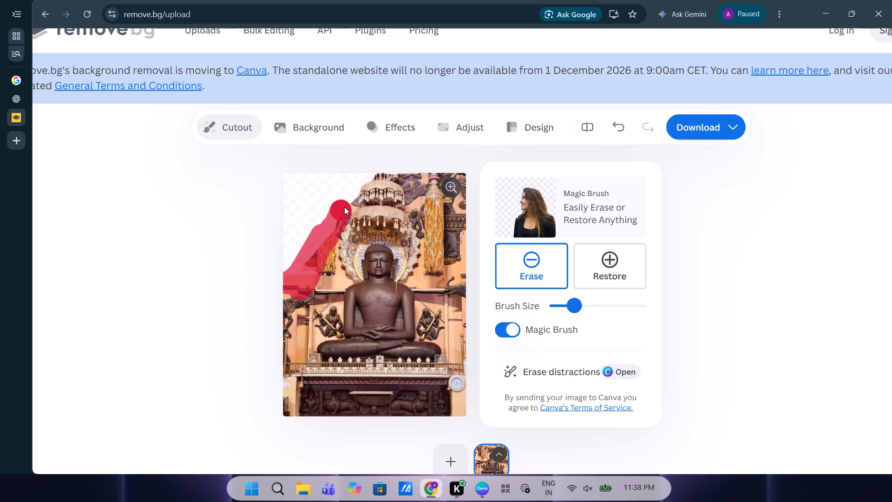
drag(344, 207, 281, 339)
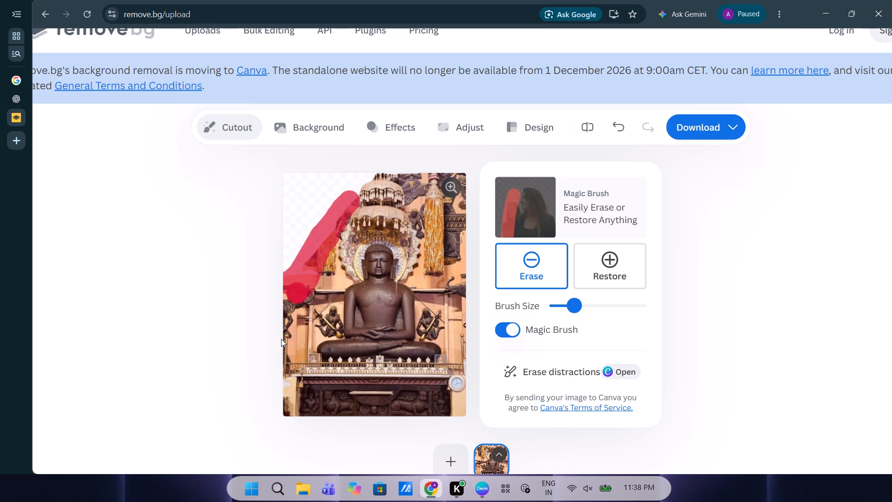
drag(281, 339, 288, 369)
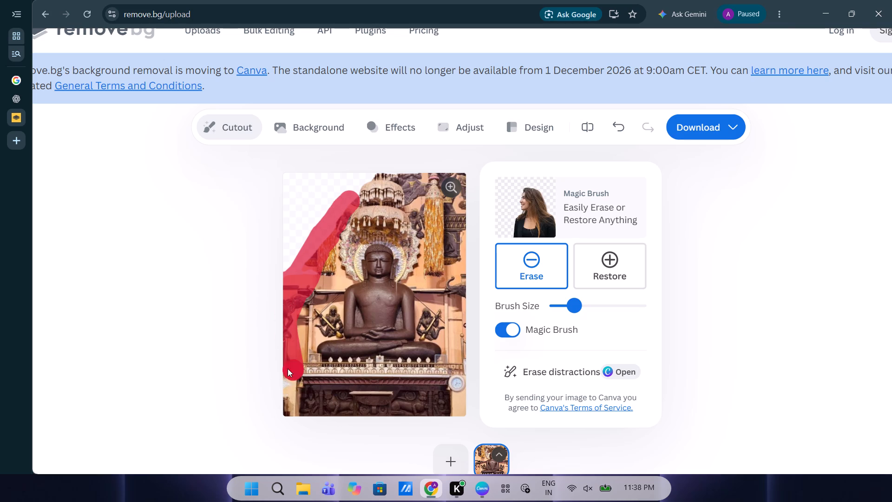
Erase the carved pedestal across the bottom of the photo, including the round clock at its right end.
drag(288, 369, 312, 390)
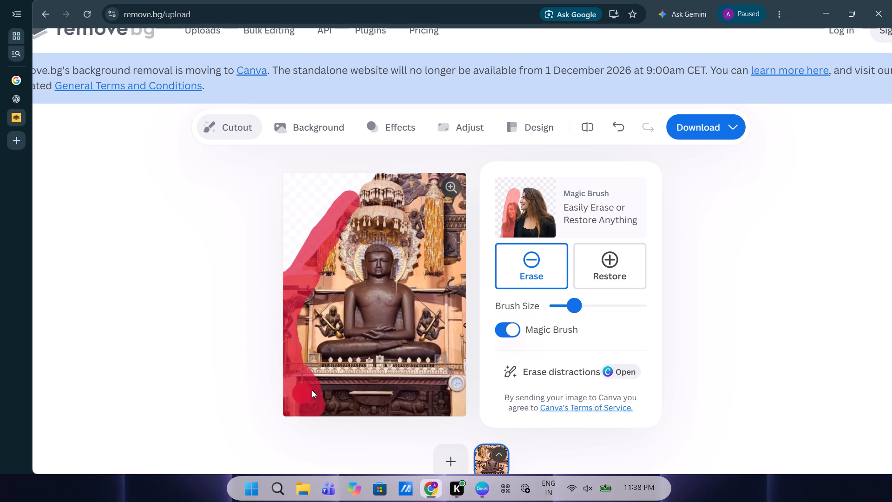
drag(312, 390, 396, 392)
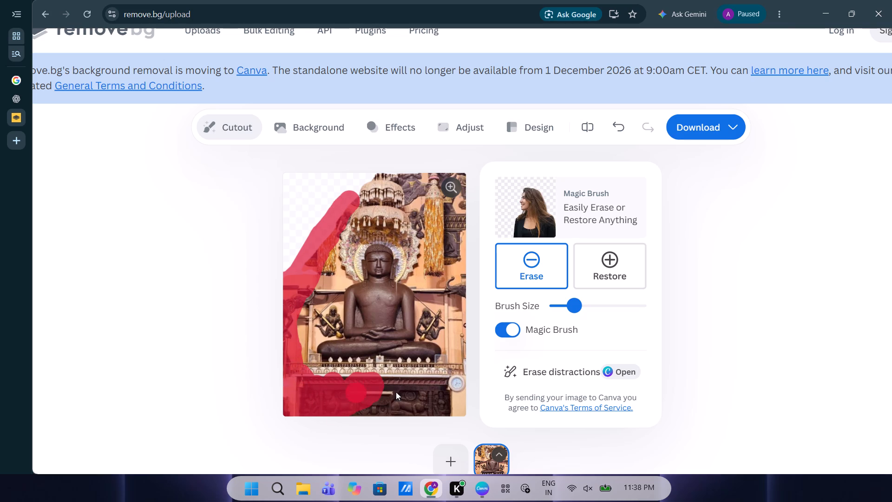
drag(396, 392, 453, 380)
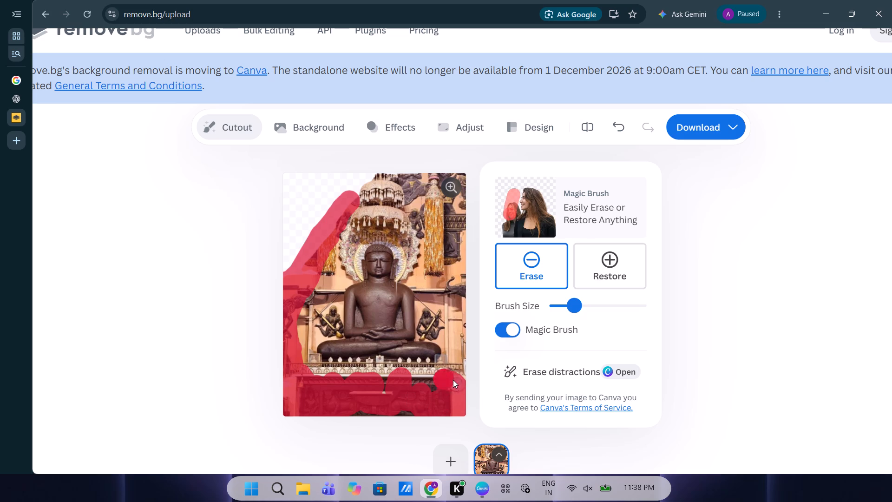
drag(453, 380, 421, 376)
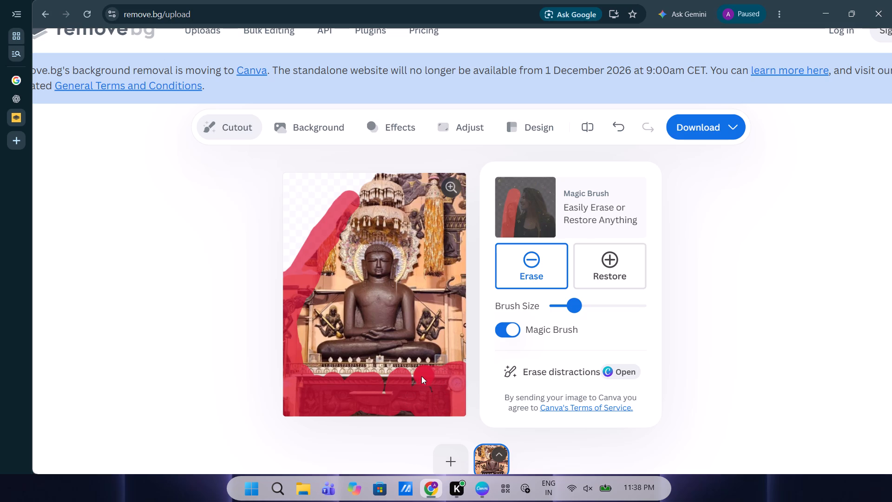
drag(421, 376, 349, 374)
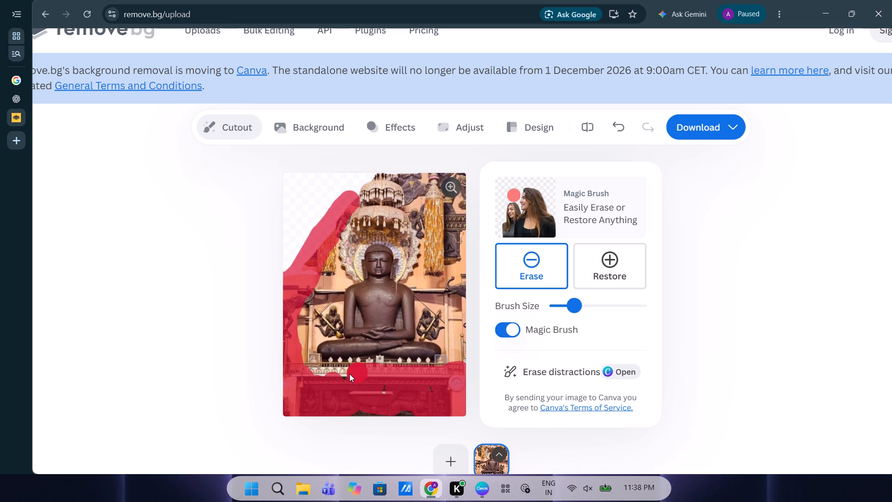
drag(349, 374, 308, 375)
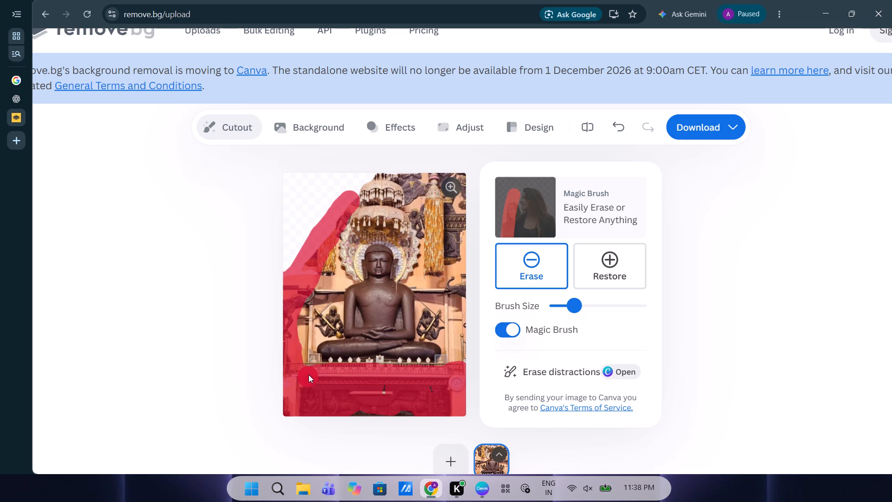
Erase the small carved figure, wall and hanging tassel end between the photo's left edge and the seated statue.
drag(308, 375, 308, 318)
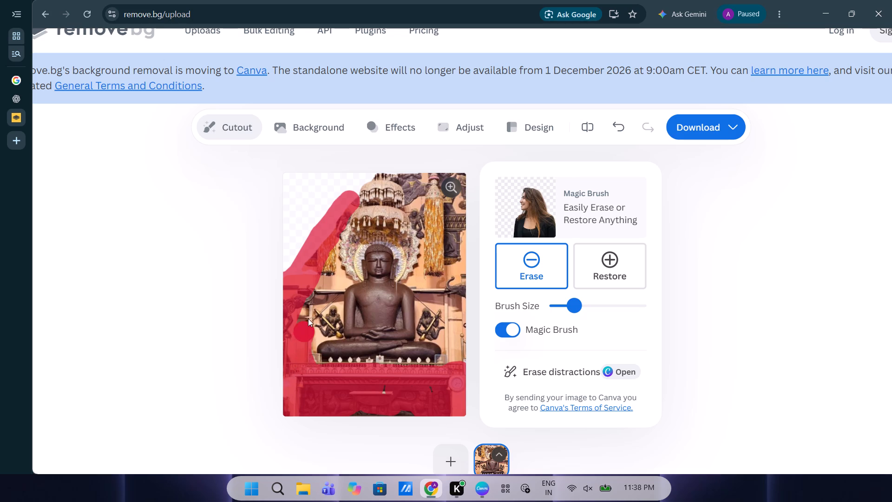
drag(308, 318, 309, 347)
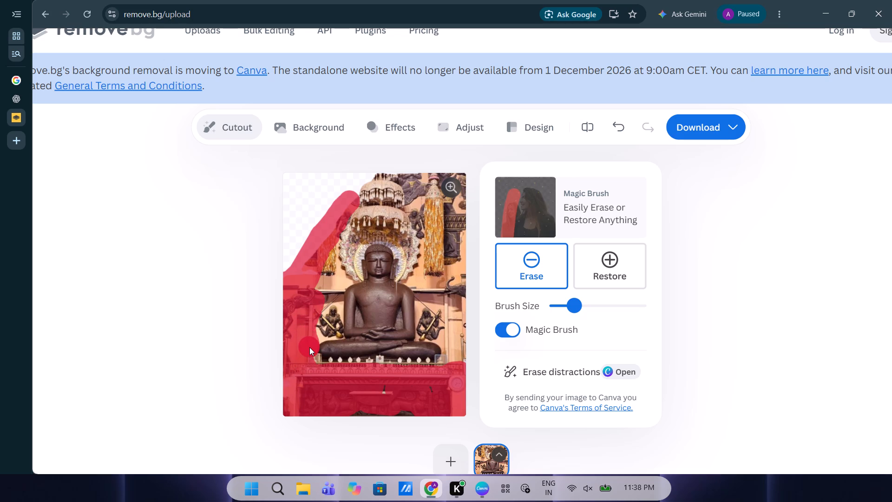
drag(309, 347, 319, 332)
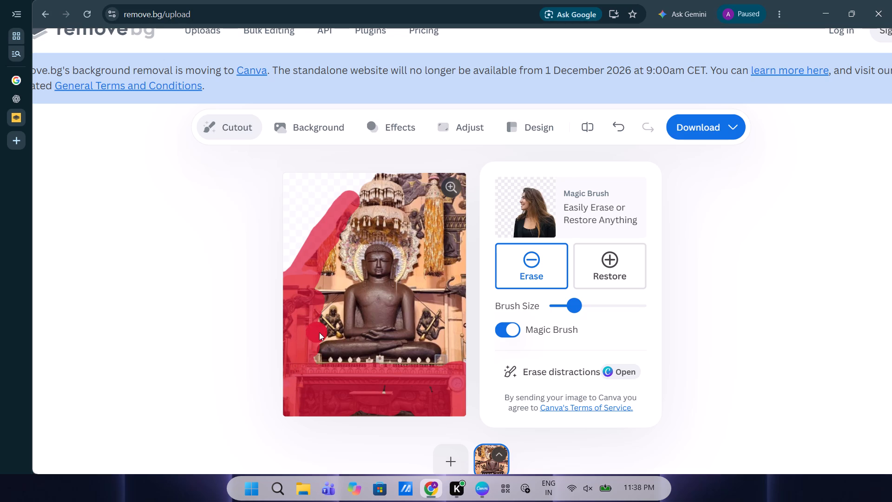
drag(319, 332, 332, 329)
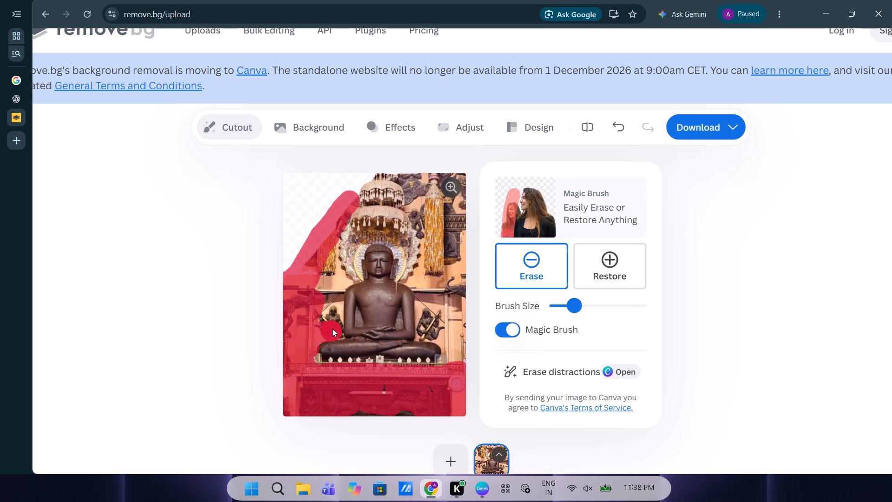
drag(332, 329, 334, 283)
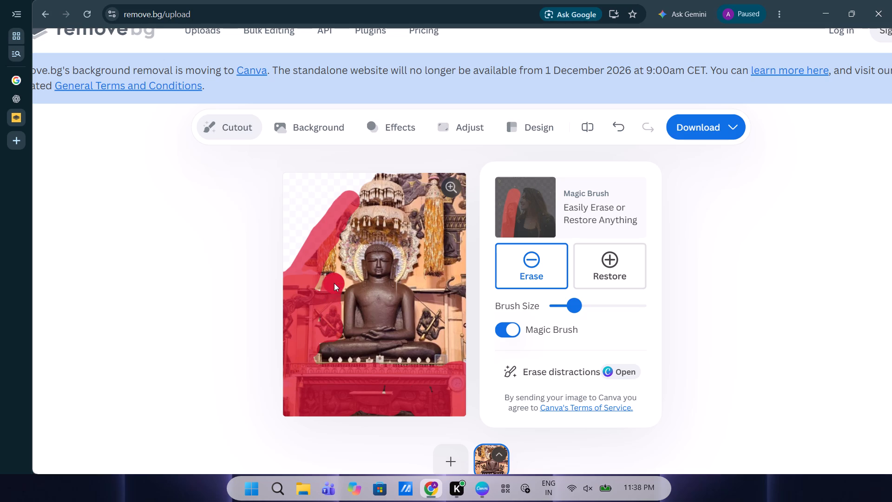
drag(334, 283, 325, 260)
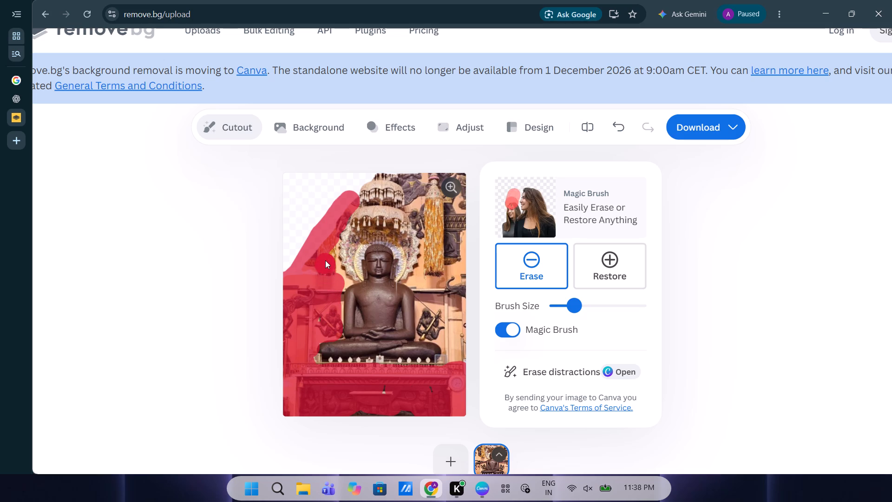
drag(325, 260, 328, 251)
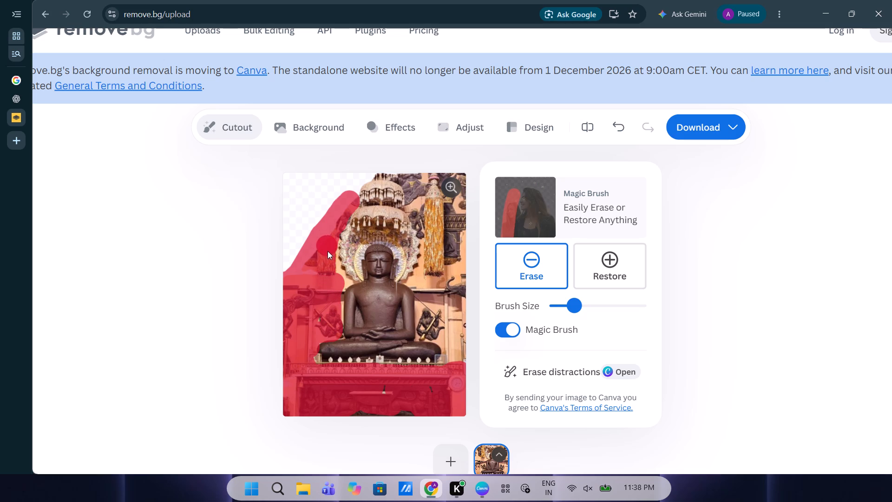
drag(328, 251, 334, 272)
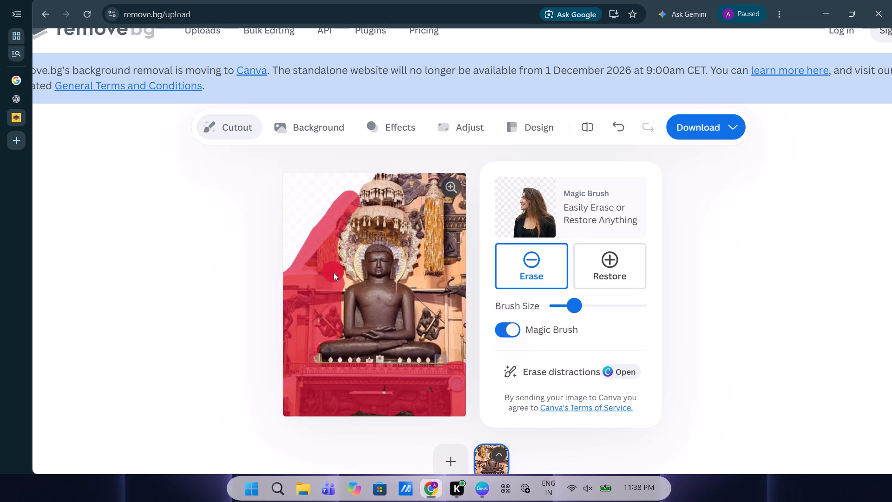
drag(334, 272, 334, 299)
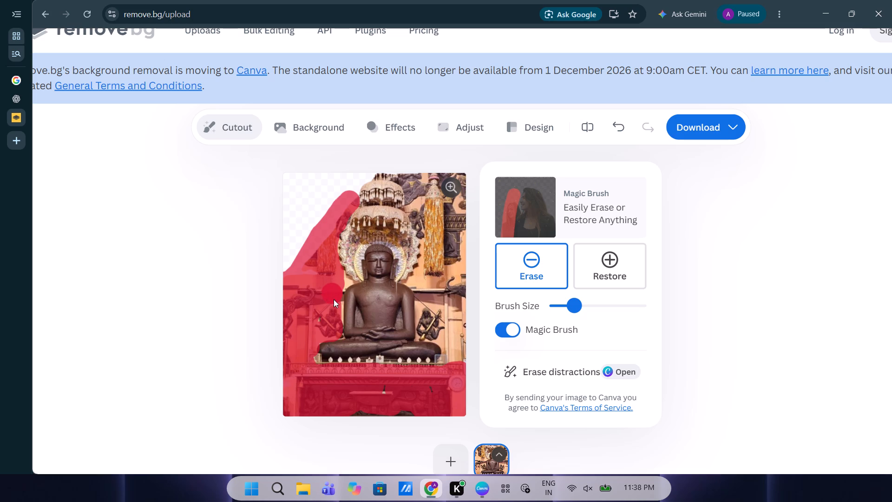
Erase the railing directly beneath the statue's seat and the wall along the photo's right edge up past the golden tassel.
drag(334, 299, 315, 367)
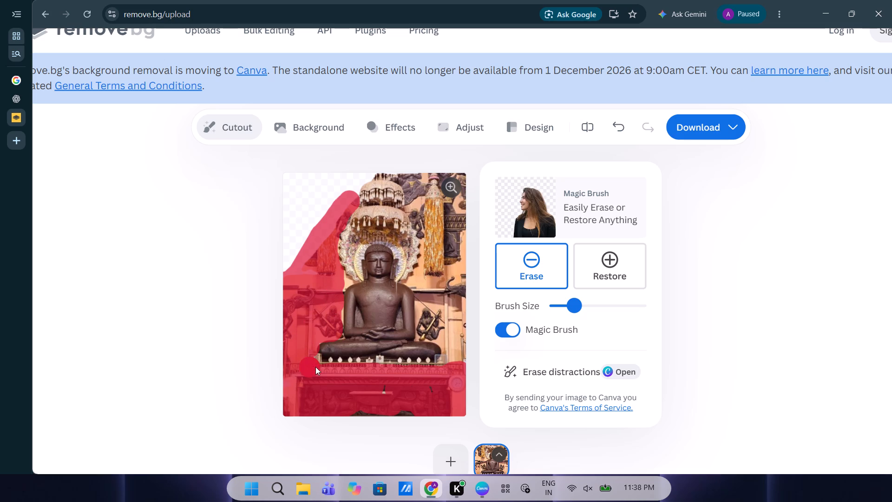
drag(315, 367, 384, 374)
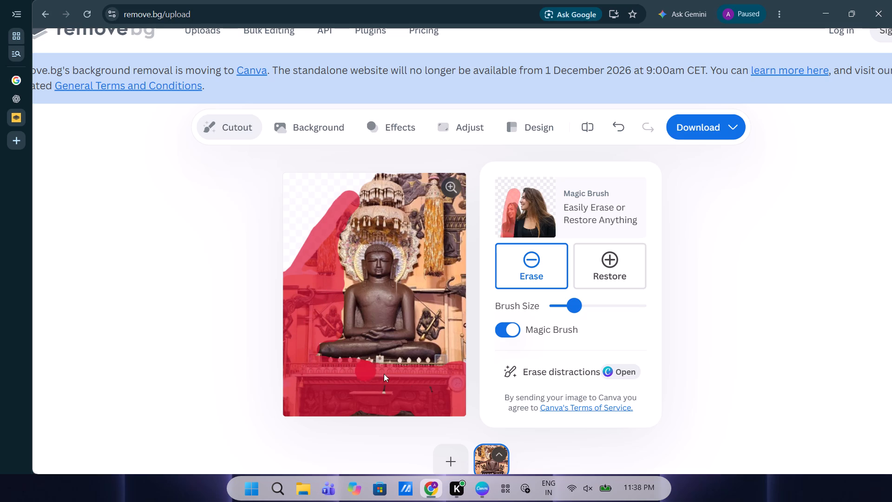
drag(384, 374, 375, 369)
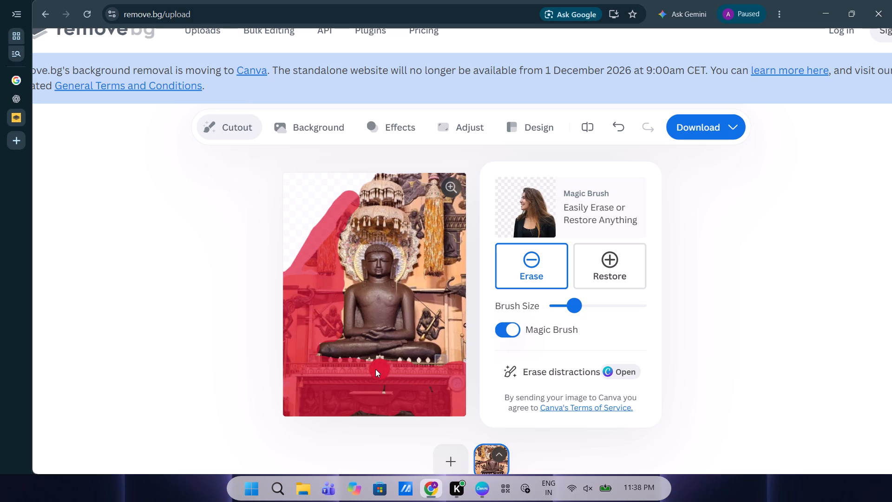
drag(375, 369, 407, 370)
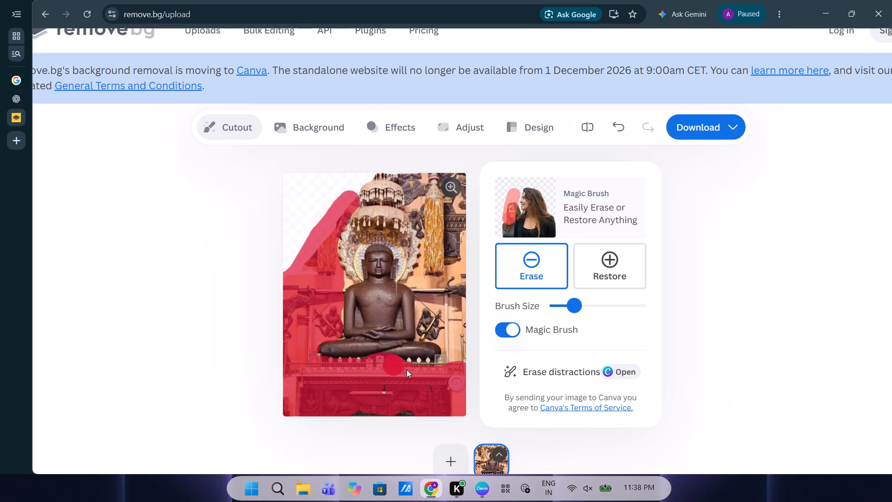
drag(407, 370, 453, 330)
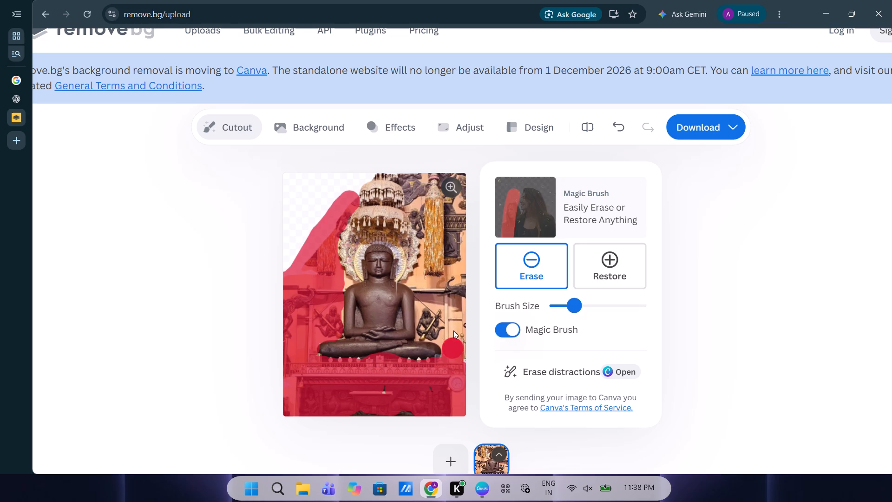
drag(453, 330, 459, 245)
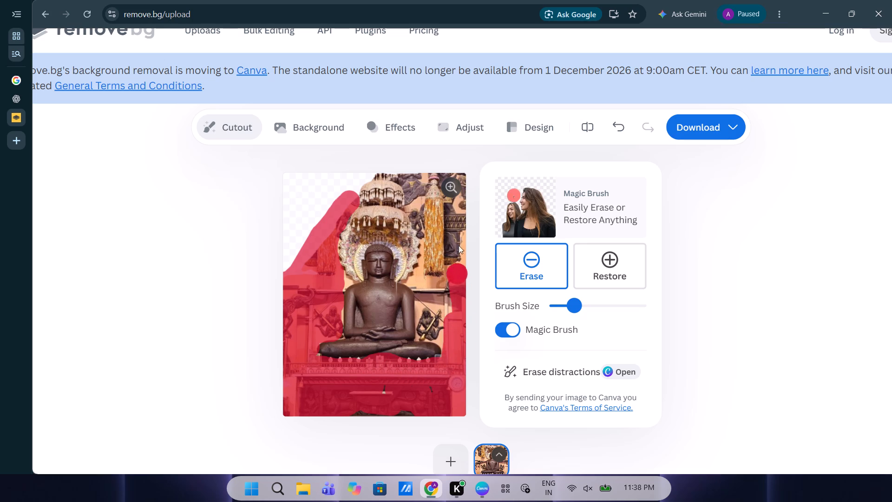
drag(459, 245, 438, 217)
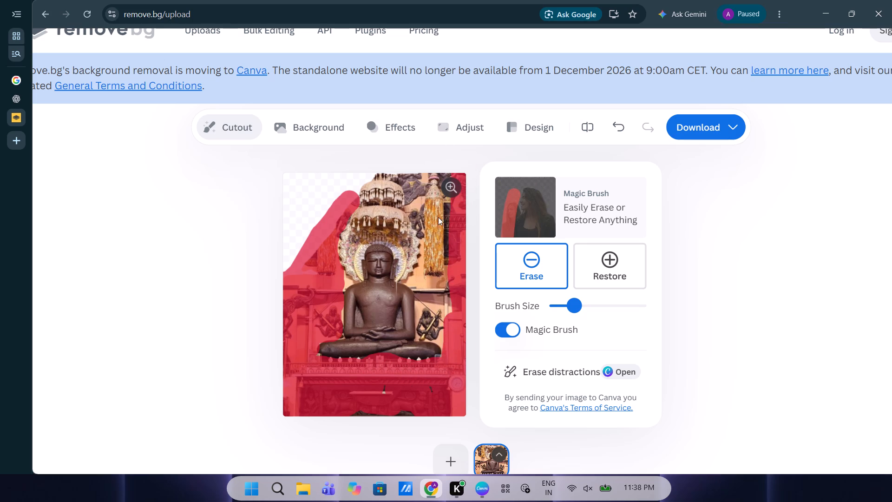
drag(438, 217, 441, 207)
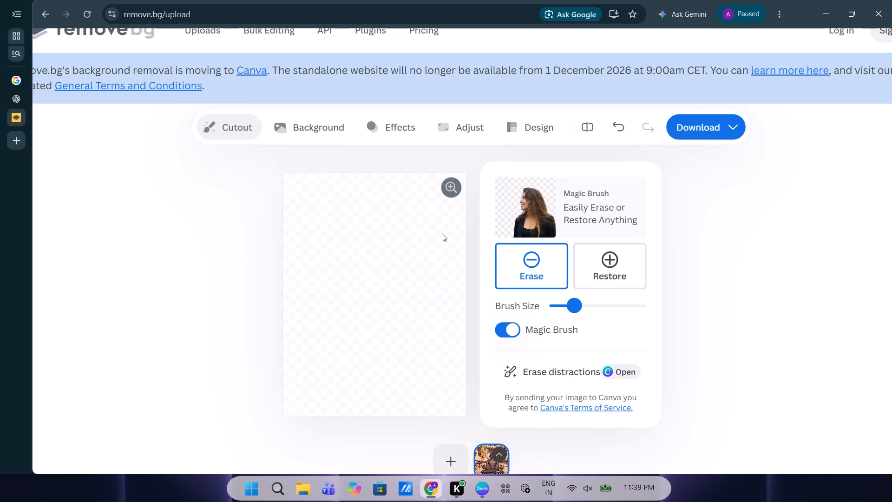
Erase the wall, ledge and small carved figure between the seated statue's right side and the photo's right edge.
drag(431, 258, 446, 256)
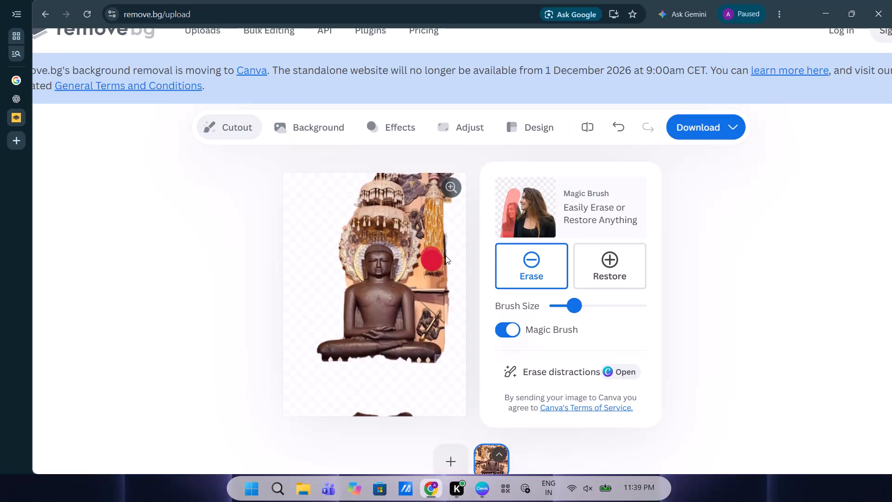
drag(446, 256, 453, 328)
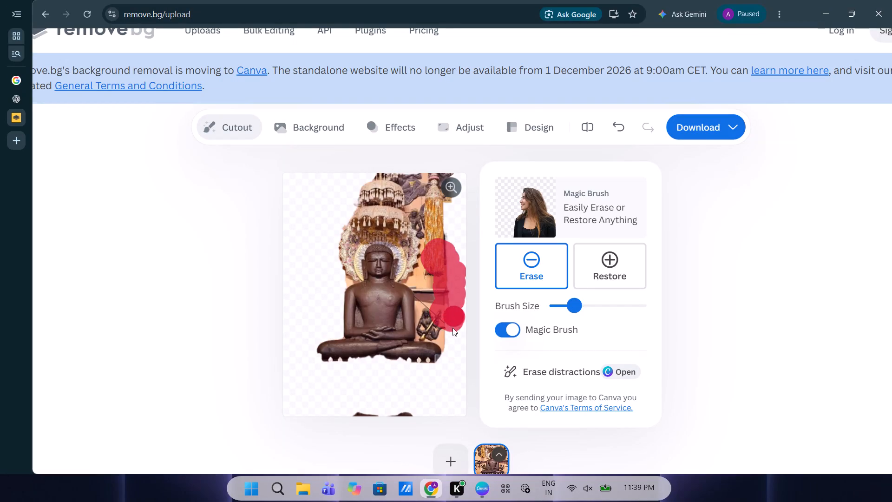
drag(453, 328, 430, 267)
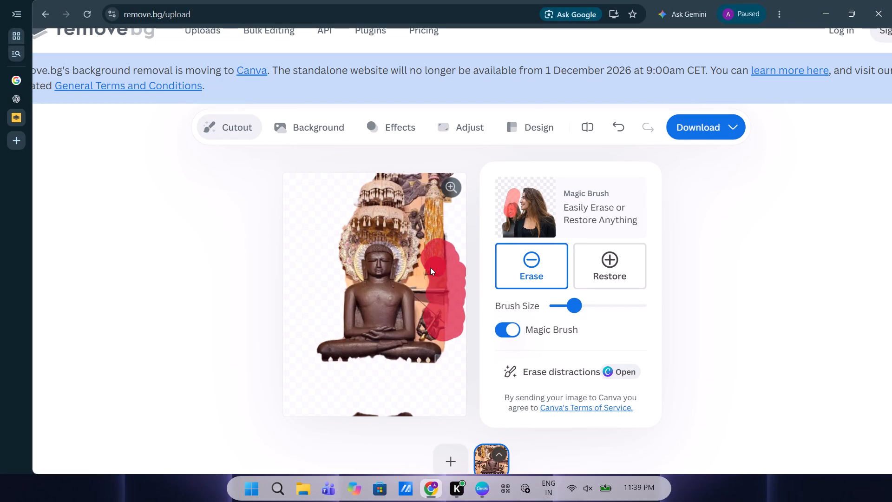
drag(430, 267, 432, 294)
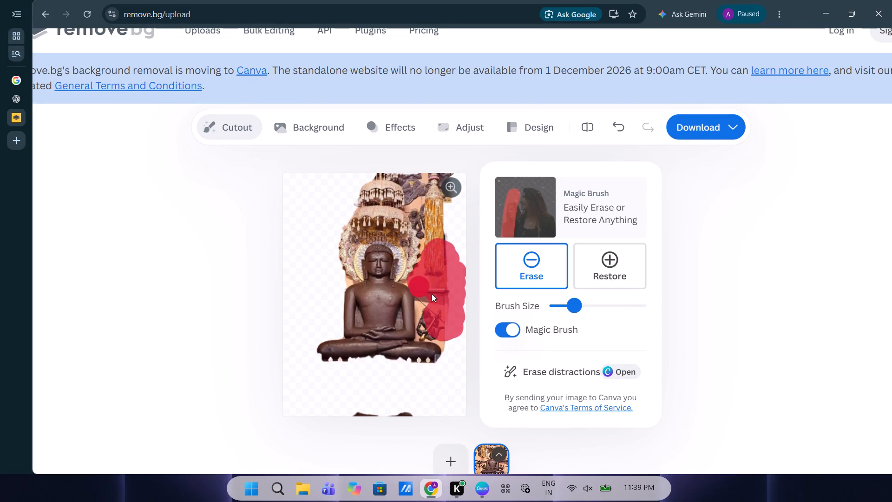
drag(432, 294, 428, 334)
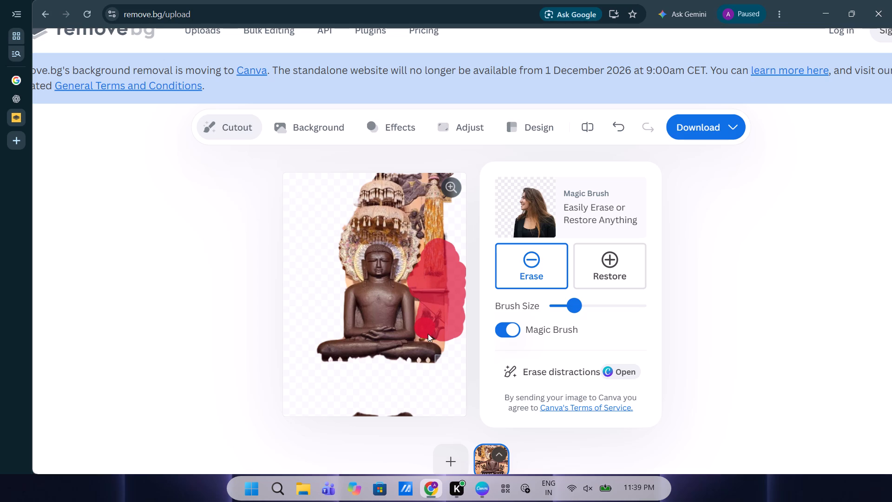
drag(428, 334, 432, 296)
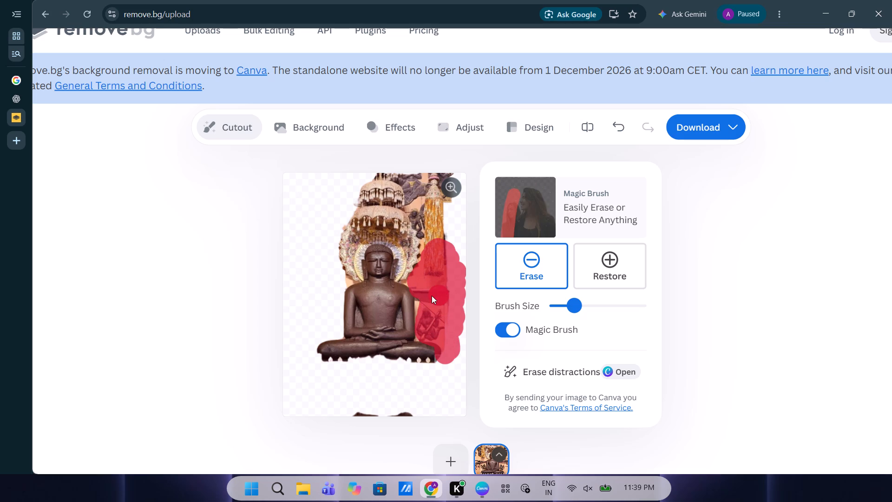
drag(432, 296, 436, 255)
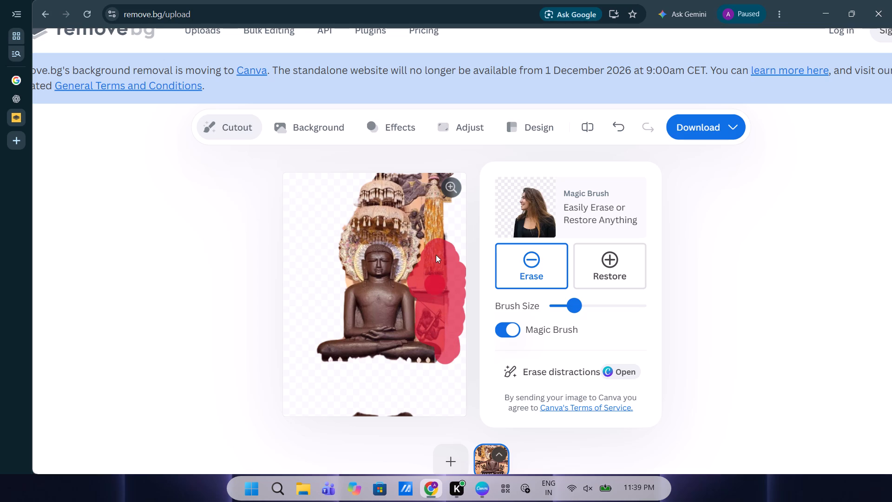
Erase the golden tassel and carved wall beside the canopy's right edge, up to the top of the photo.
drag(436, 255, 400, 177)
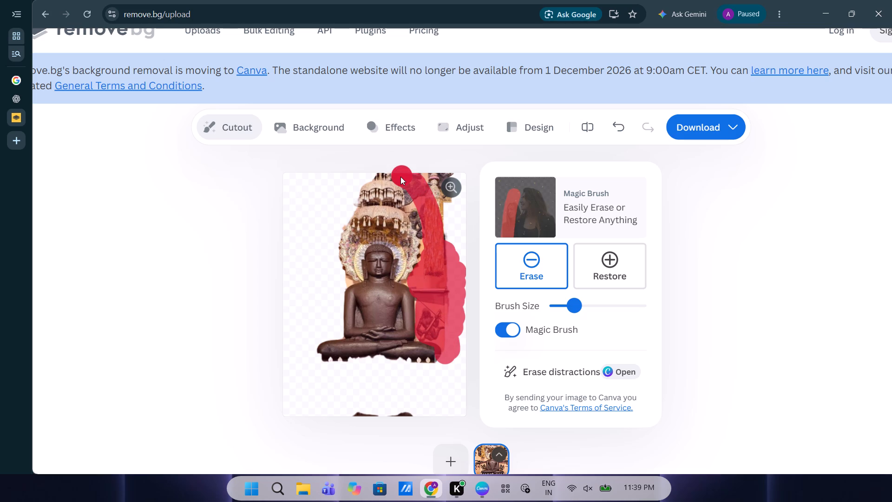
drag(400, 177, 443, 214)
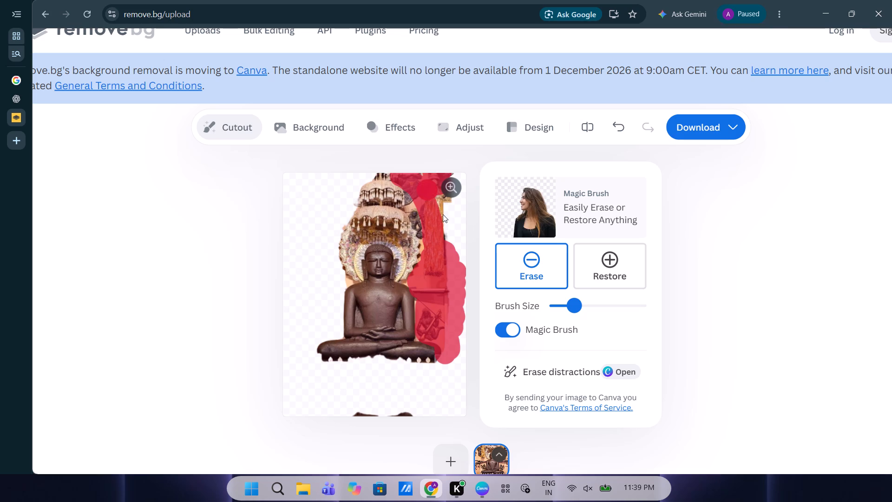
drag(443, 214, 417, 208)
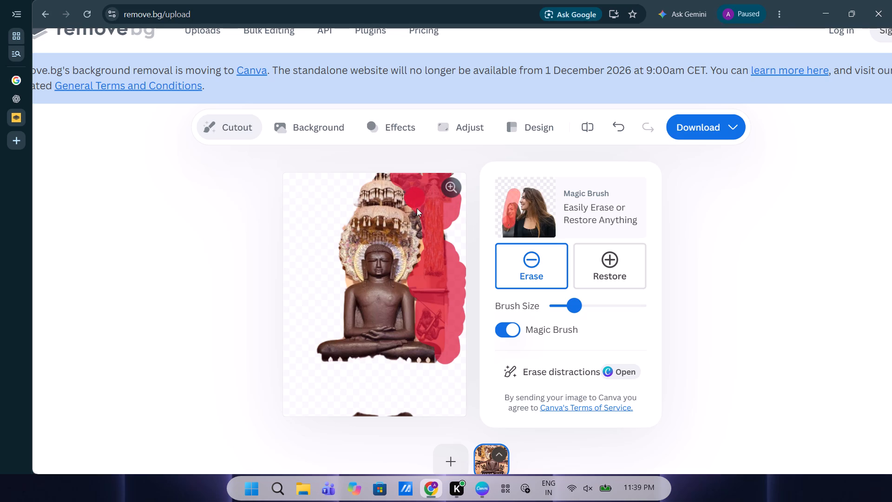
drag(417, 208, 425, 254)
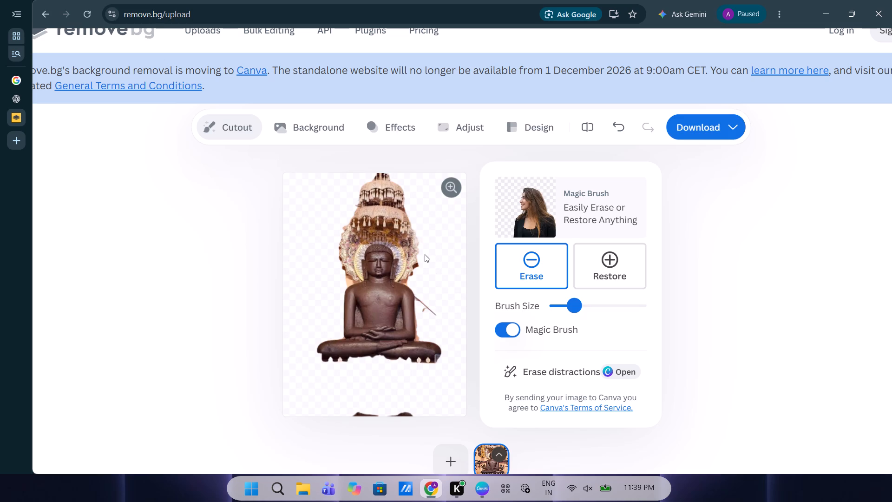
Restore the canopy's right edge and the halo on the right of the statue's head using a smaller brush.
click(580, 269)
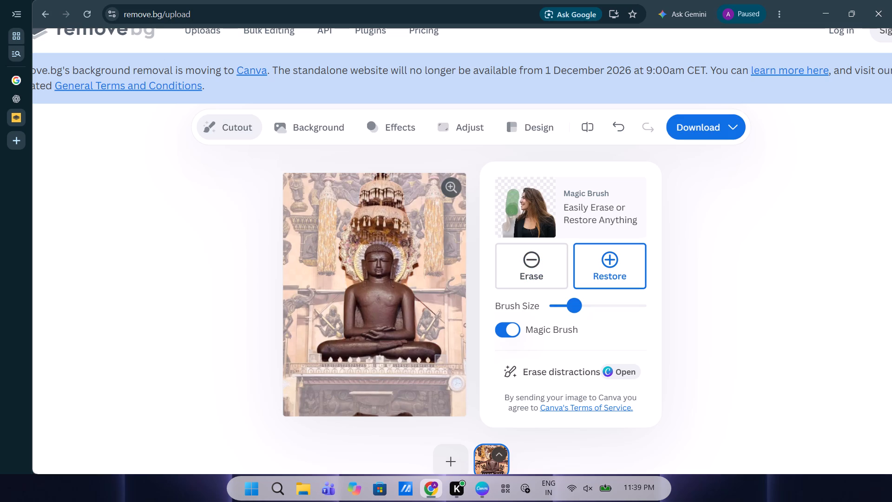
drag(573, 301, 557, 309)
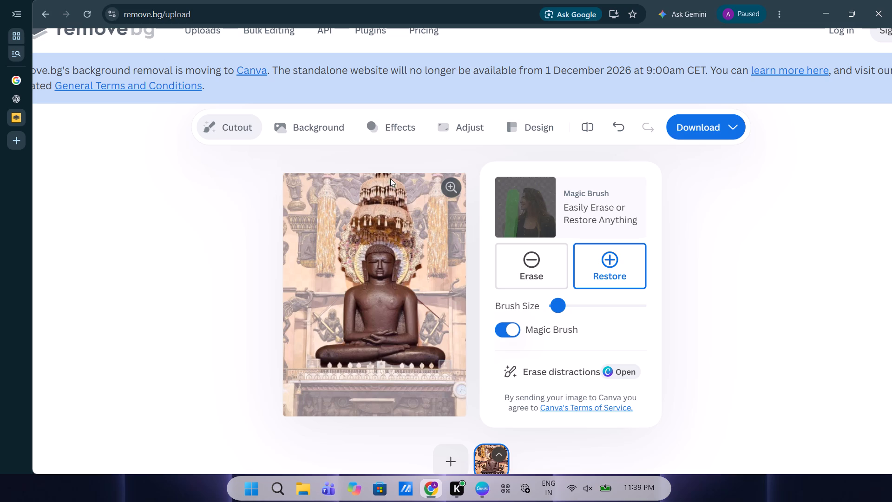
drag(390, 178, 404, 190)
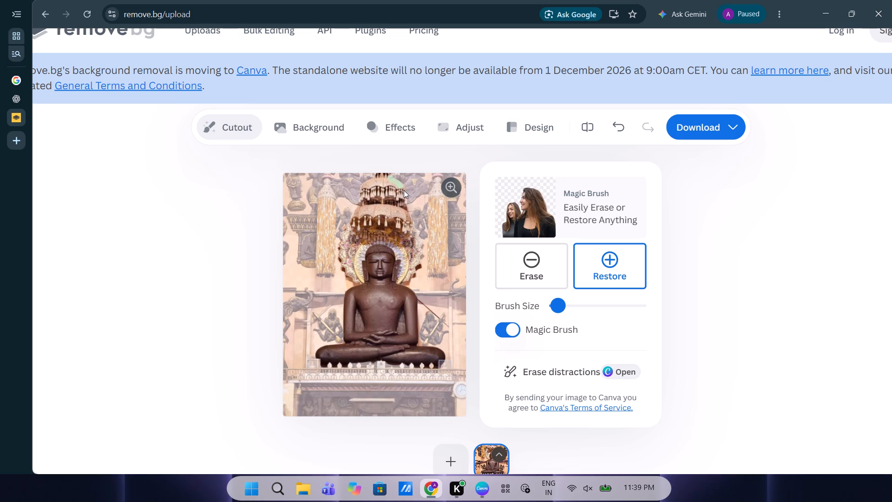
drag(404, 190, 411, 235)
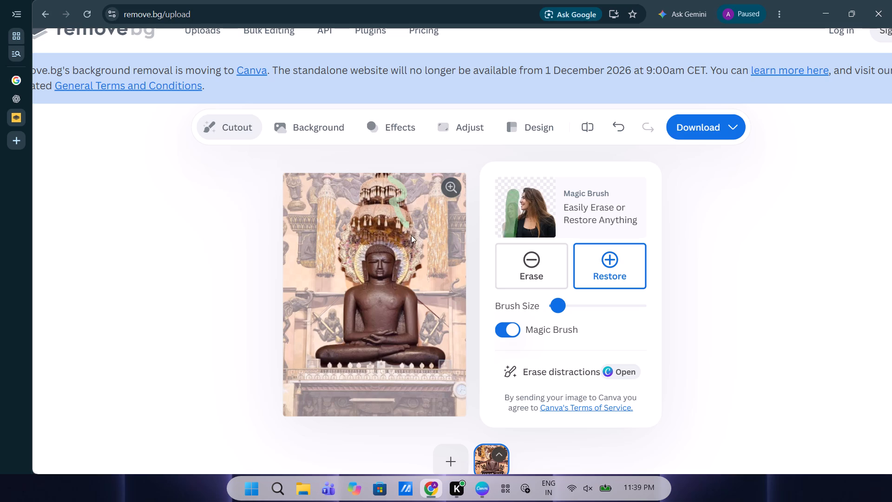
drag(411, 235, 415, 229)
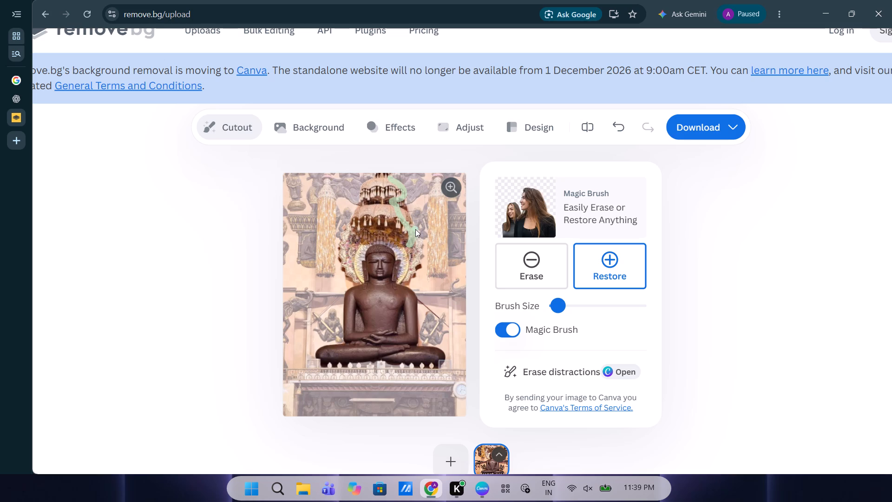
drag(415, 229, 416, 234)
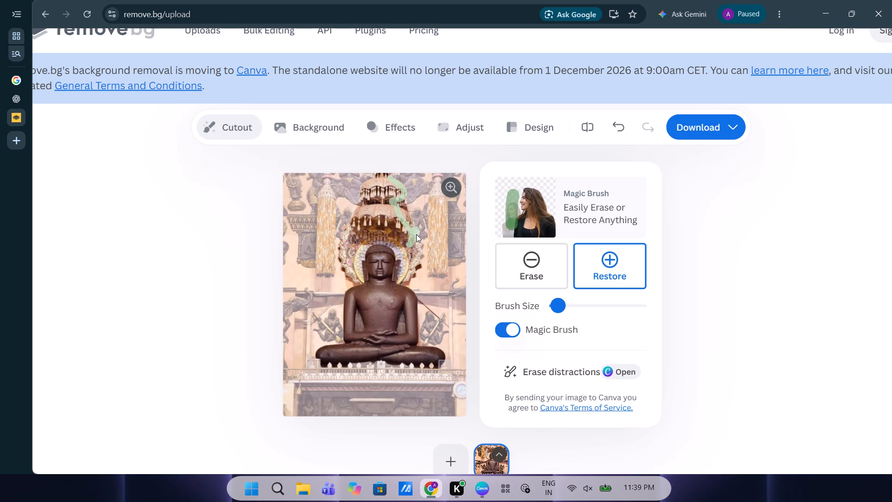
drag(416, 234, 420, 250)
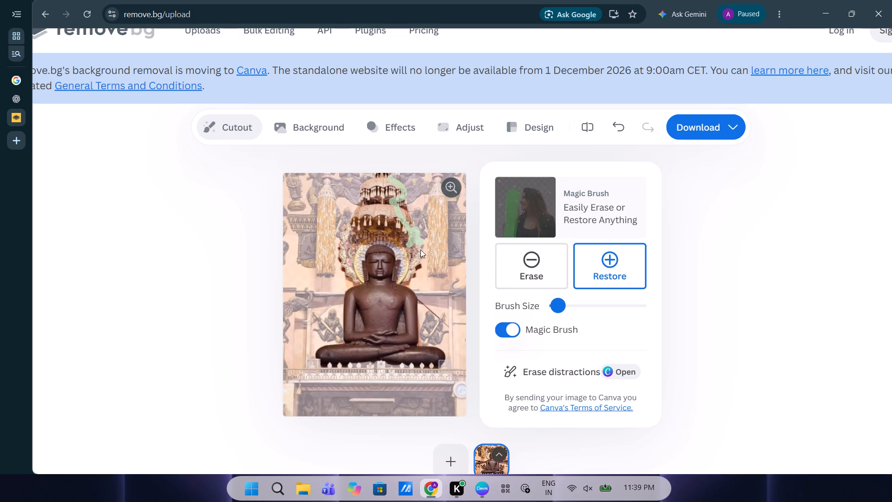
drag(420, 250, 417, 263)
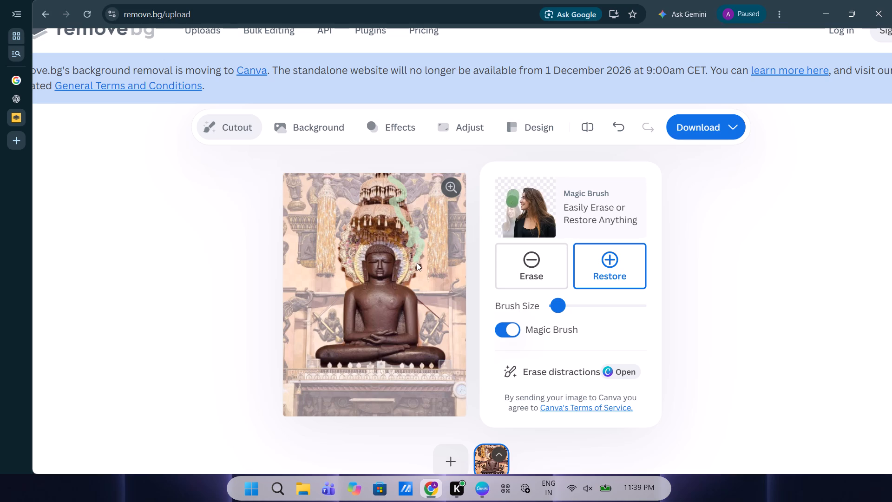
drag(417, 263, 406, 278)
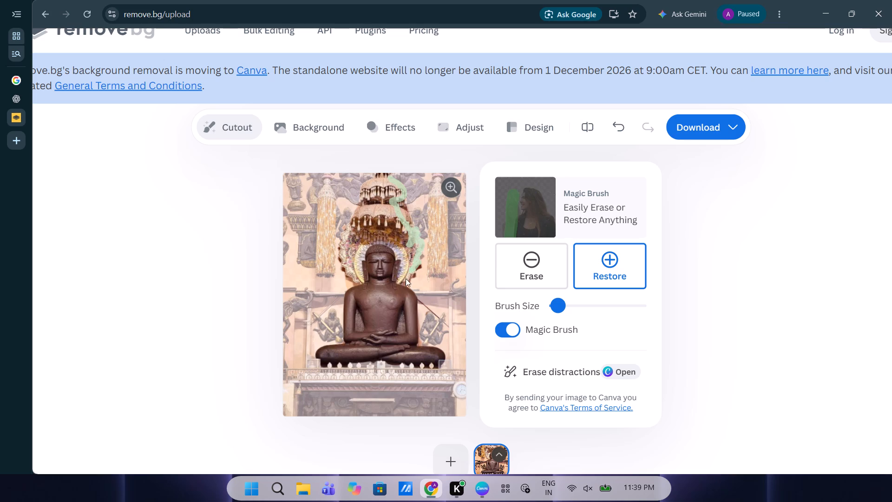
drag(406, 278, 407, 255)
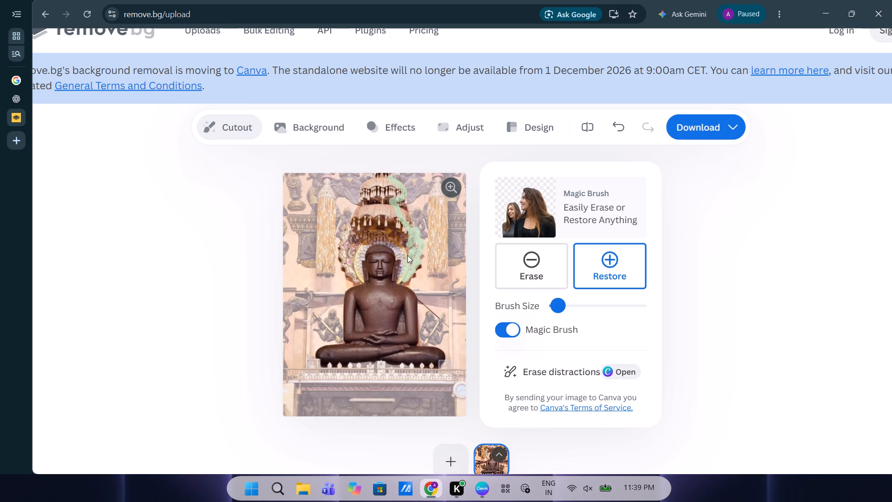
drag(407, 255, 404, 283)
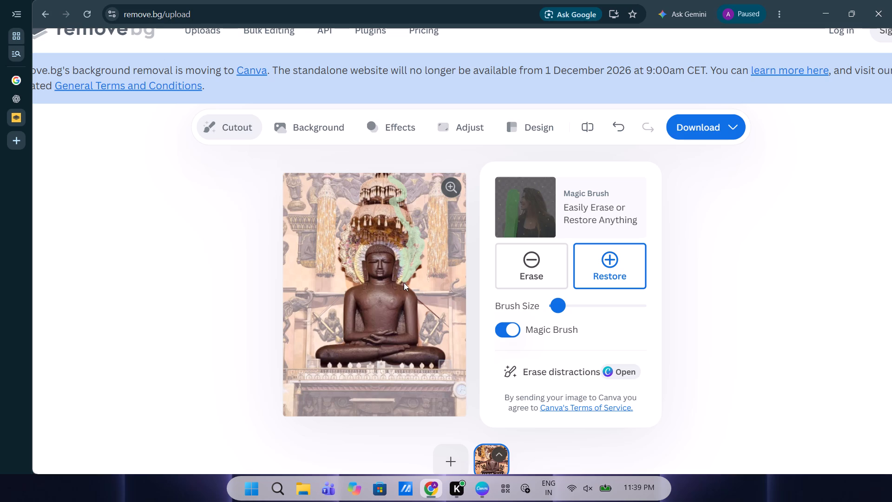
Restore the halo's arc over the statue's head and the canopy's left edge up to its top.
drag(404, 283, 366, 243)
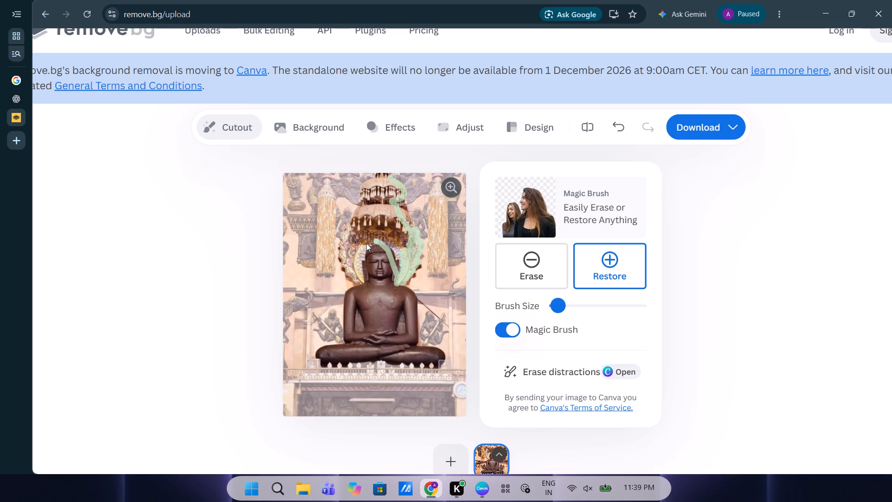
drag(366, 243, 349, 229)
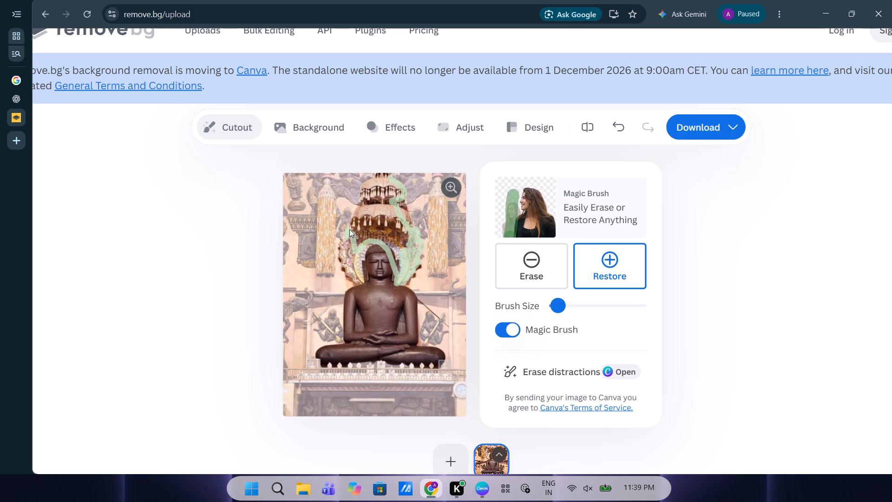
drag(349, 229, 356, 207)
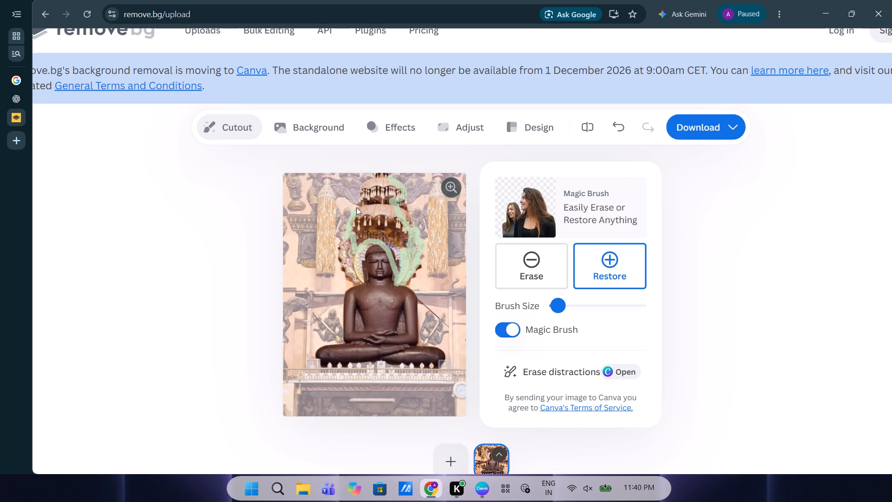
drag(356, 207, 365, 193)
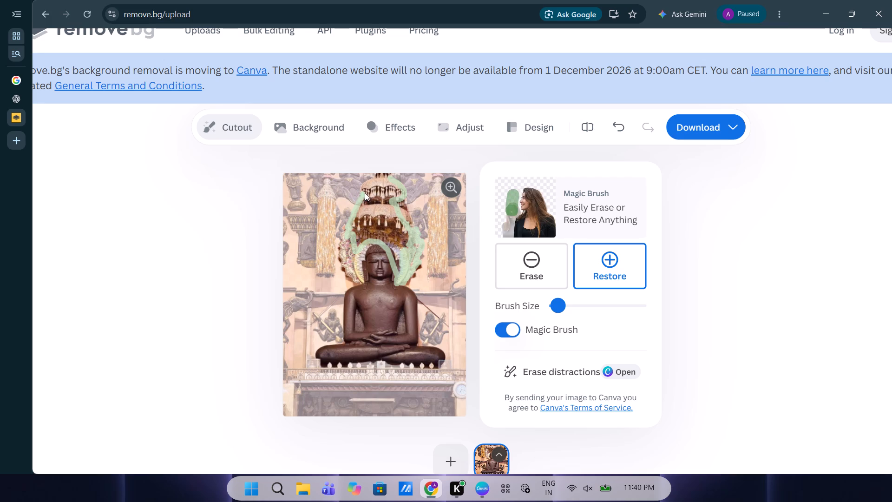
drag(365, 193, 382, 171)
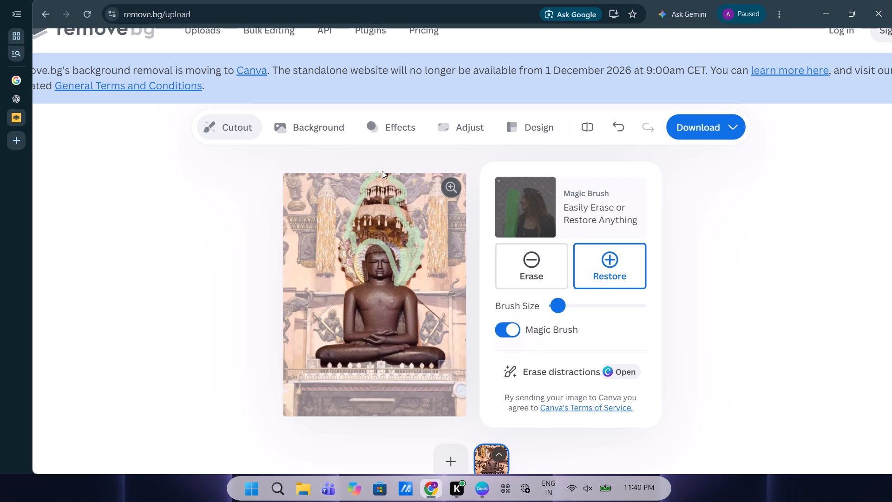
drag(382, 171, 348, 238)
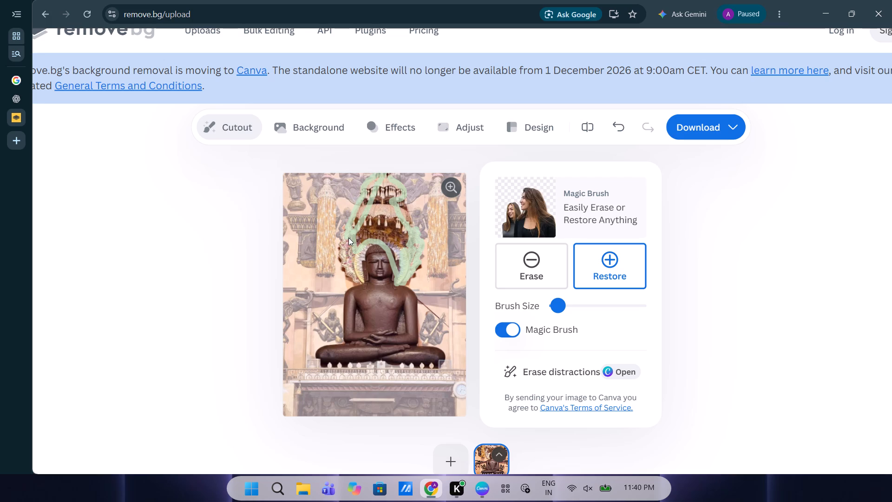
Restore the halo's outer edge on the left of the statue's head, from the canopy down to the shoulder.
drag(348, 238, 343, 237)
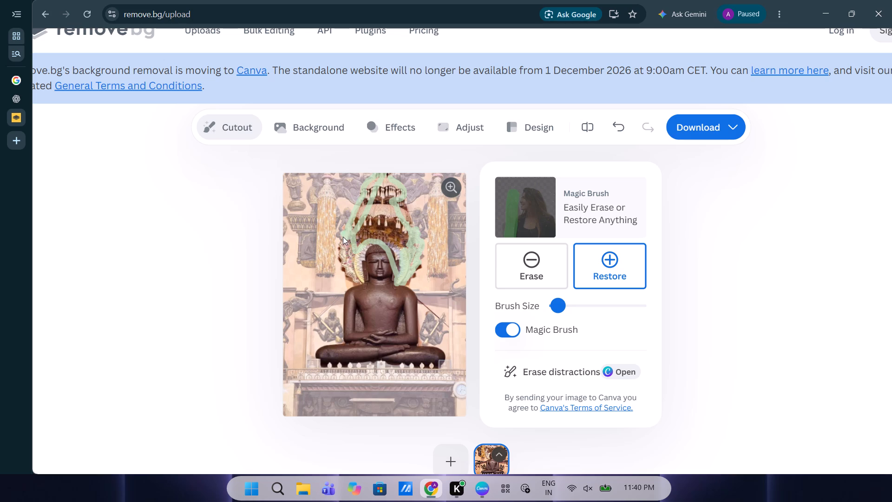
drag(343, 237, 343, 250)
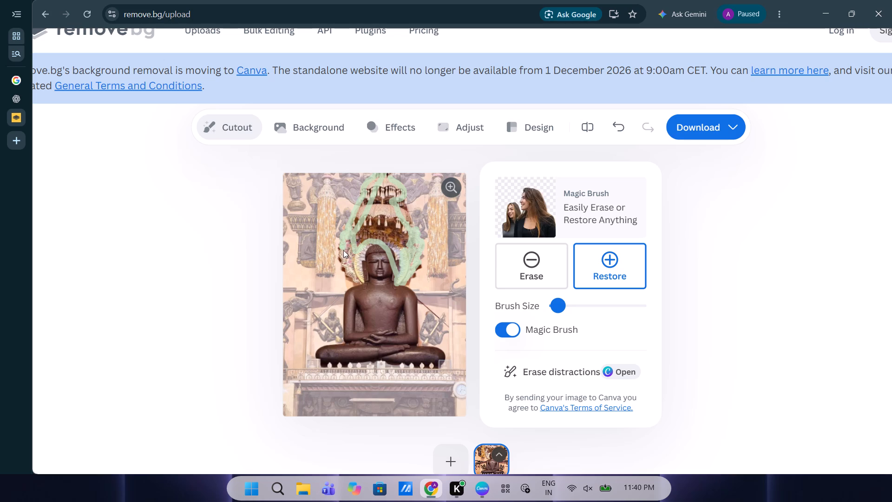
drag(343, 250, 346, 262)
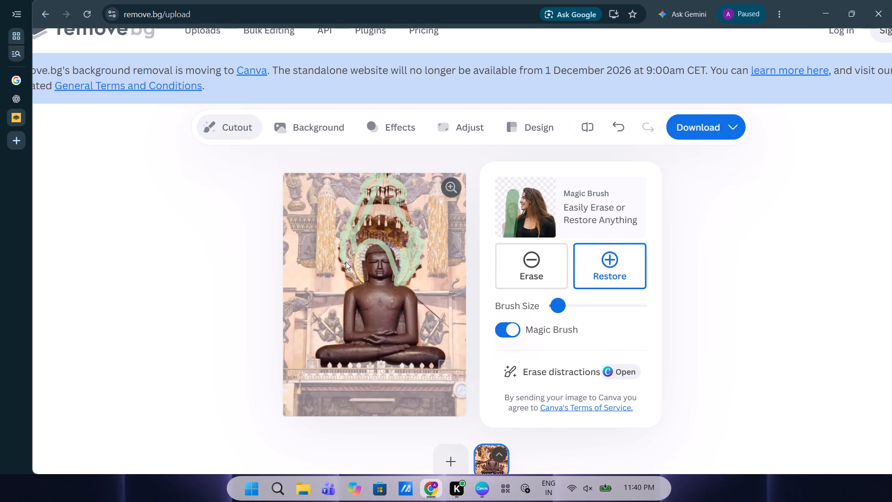
drag(346, 262, 349, 275)
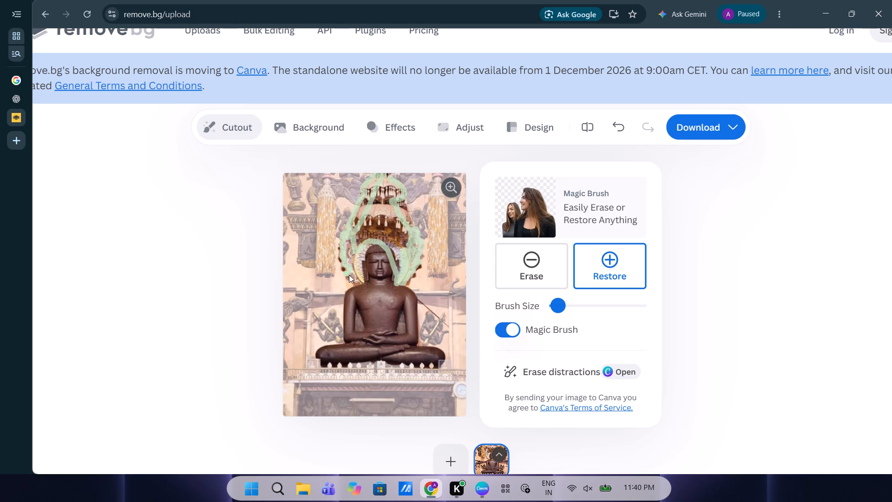
drag(349, 275, 358, 279)
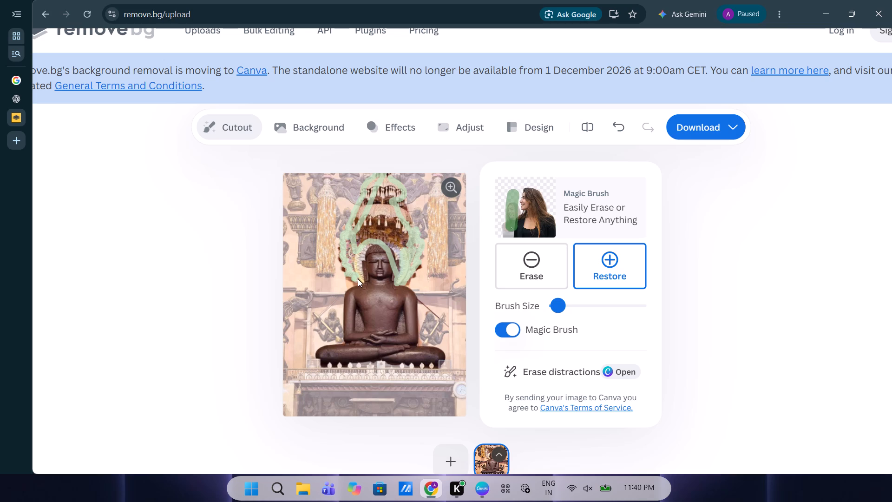
Restore the inner halo over the statue's head and the areas along its neck and both shoulders.
drag(358, 279, 360, 243)
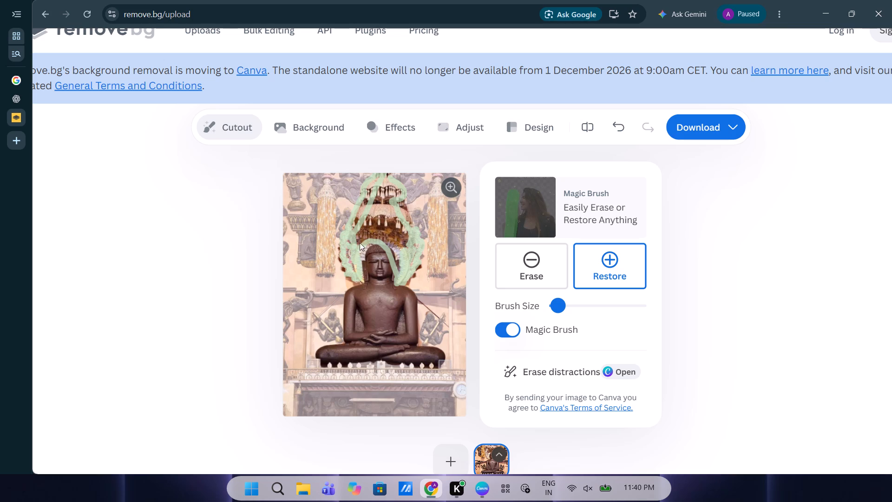
drag(360, 243, 404, 252)
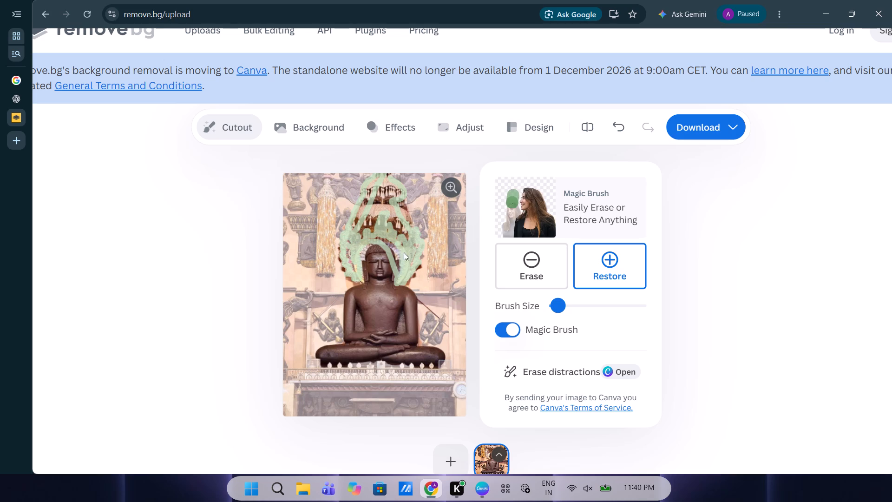
drag(404, 252, 415, 290)
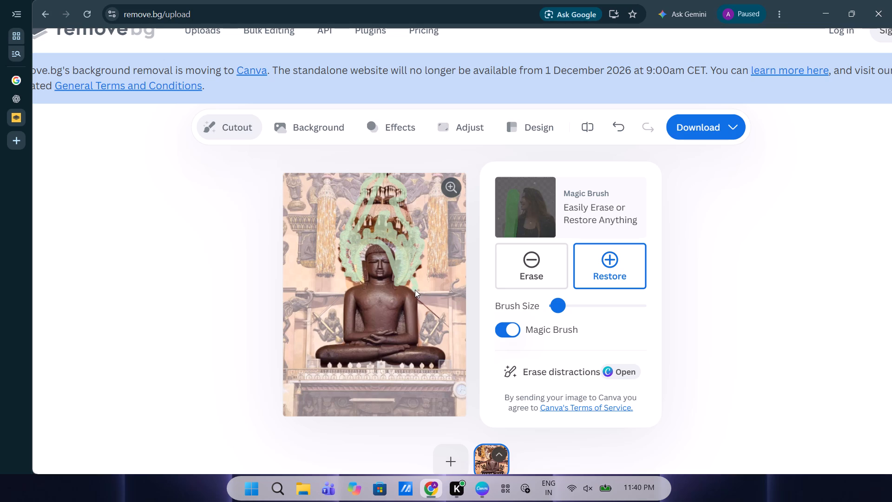
drag(415, 290, 364, 287)
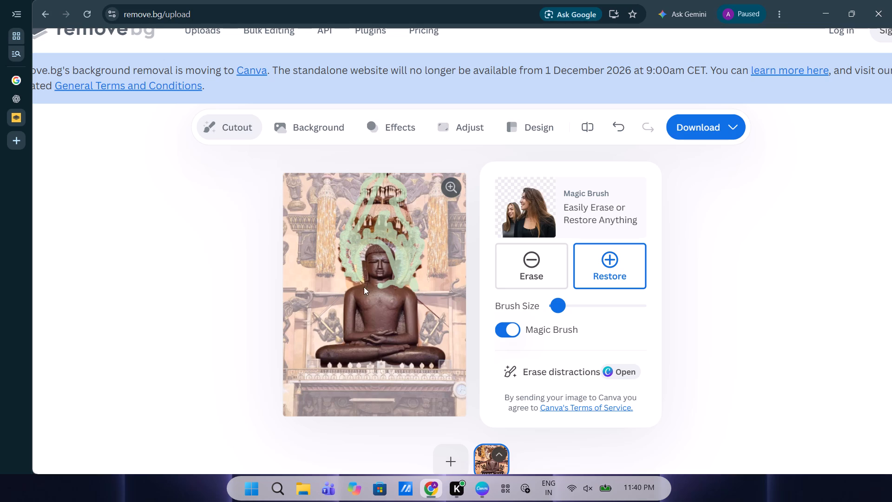
drag(364, 287, 358, 291)
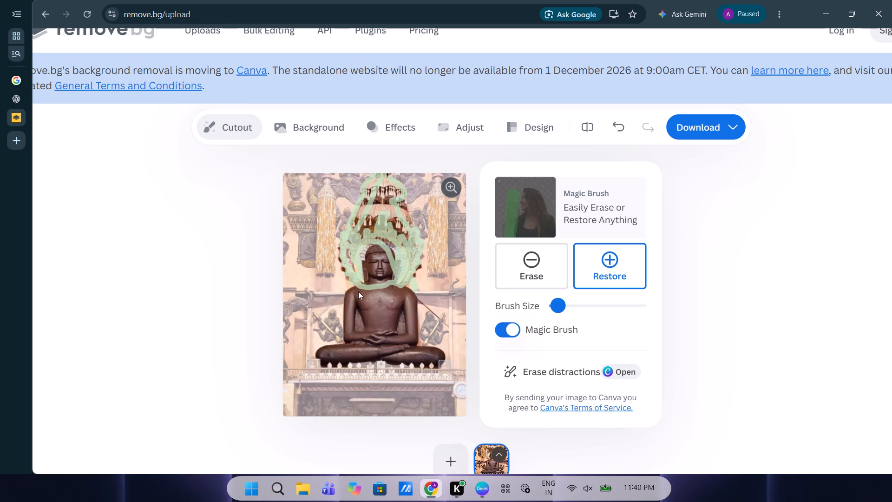
Restore the statue's left-hand arm in the photo and the crossed legs down to the centre of the base.
drag(358, 291, 347, 345)
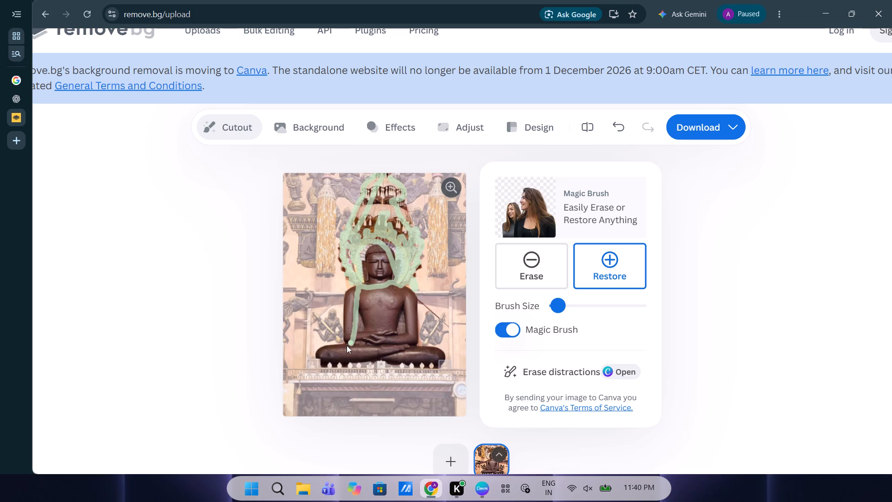
drag(347, 345, 361, 356)
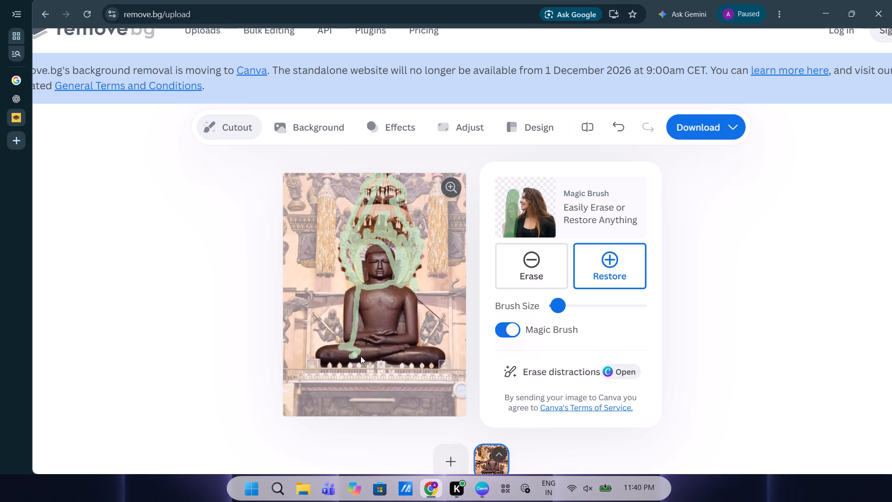
drag(361, 356, 369, 360)
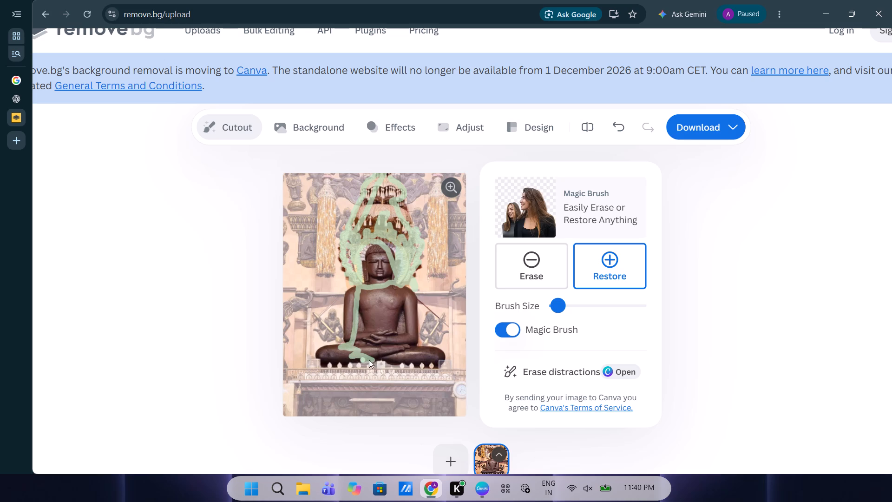
drag(369, 360, 387, 360)
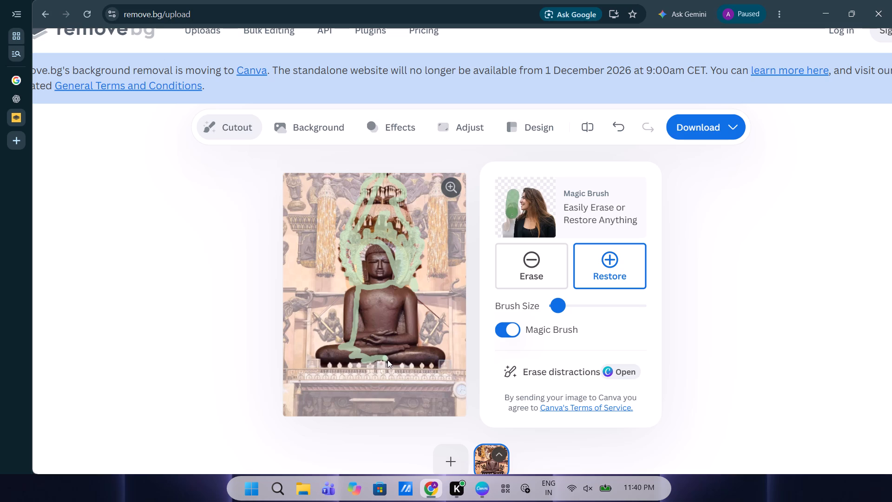
drag(387, 360, 392, 366)
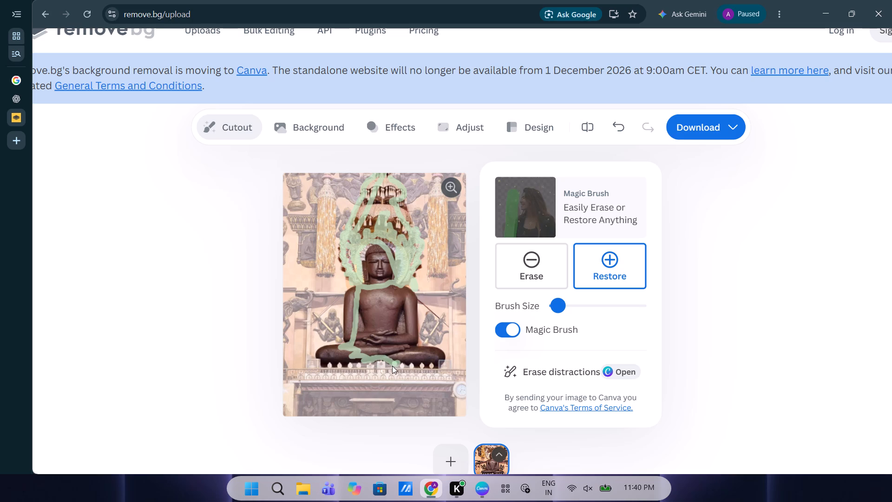
drag(392, 366, 380, 361)
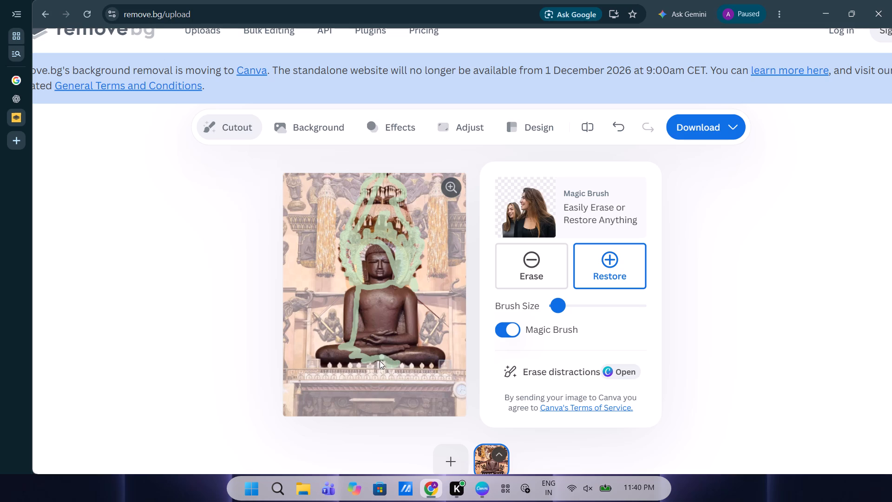
drag(380, 361, 373, 362)
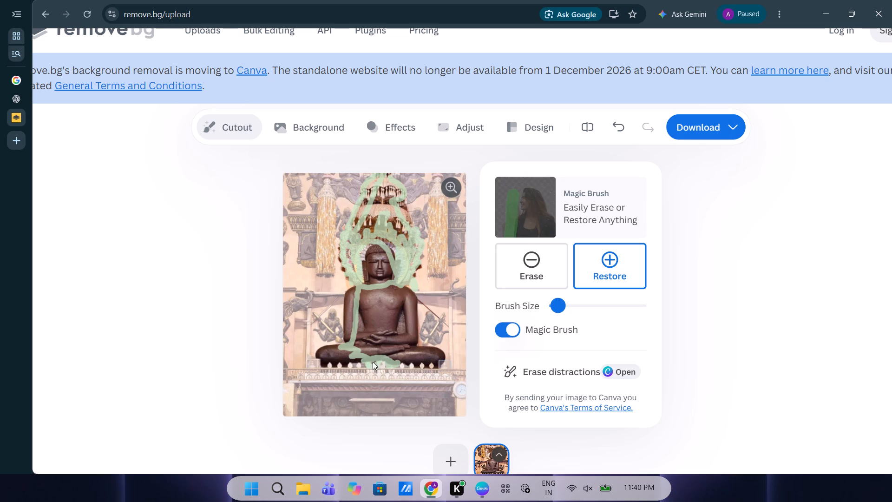
drag(373, 362, 364, 363)
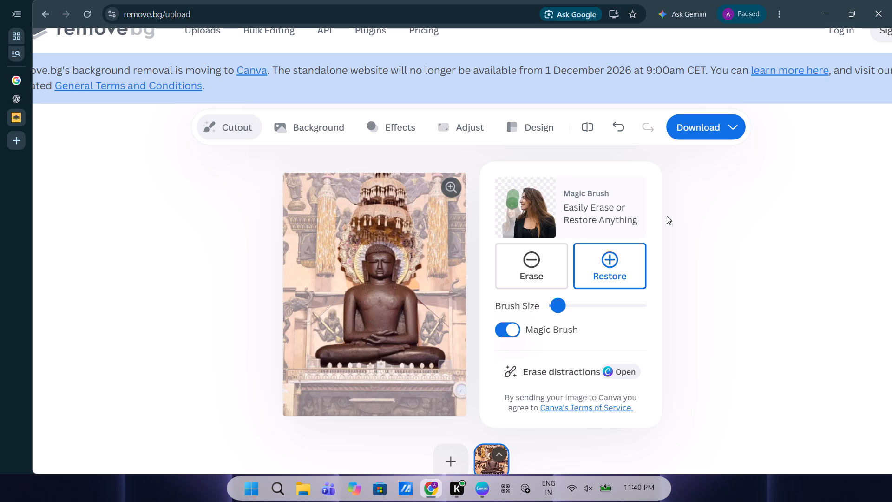
Erase the leftover wall patch between the halo's lower right edge and the statue's shoulder using a smaller brush.
click(557, 278)
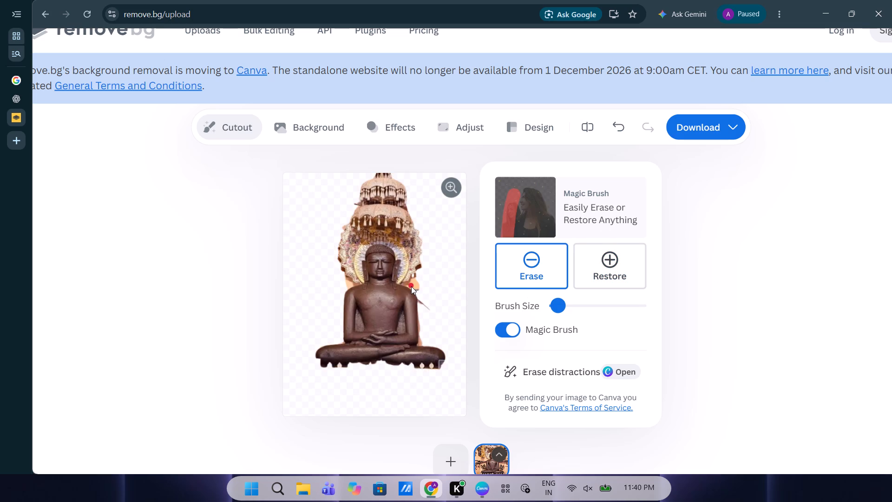
click(411, 286)
click(404, 284)
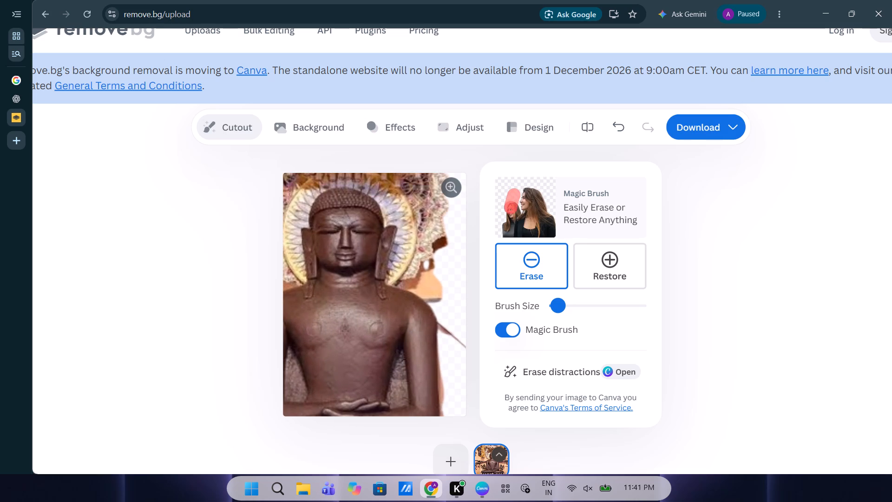
drag(552, 305, 535, 304)
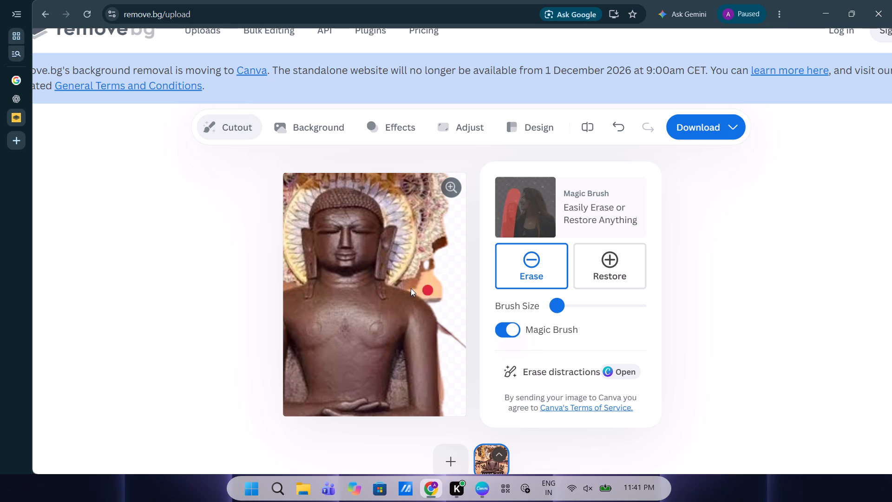
drag(560, 307, 539, 306)
drag(429, 270, 430, 272)
drag(430, 272, 426, 297)
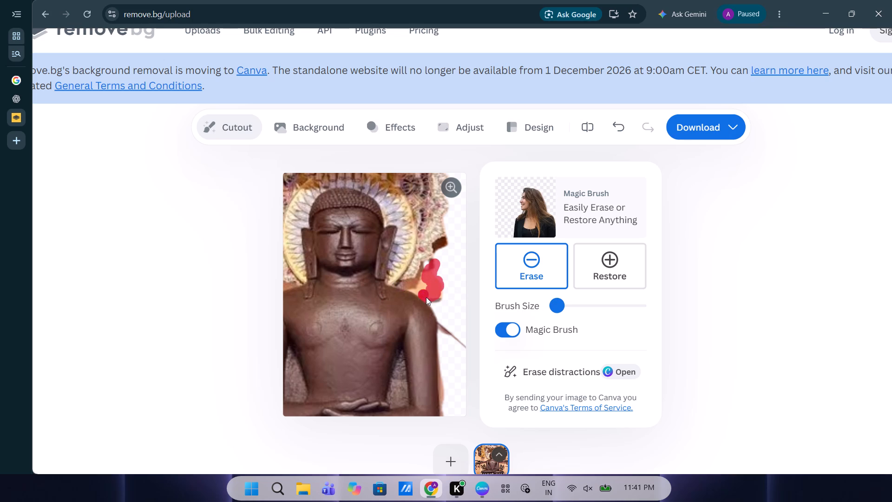
drag(426, 297, 402, 285)
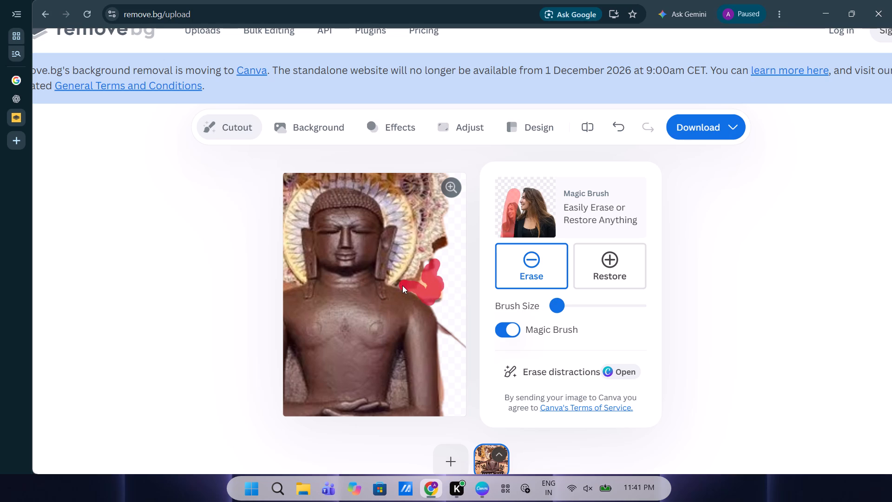
drag(402, 285, 423, 264)
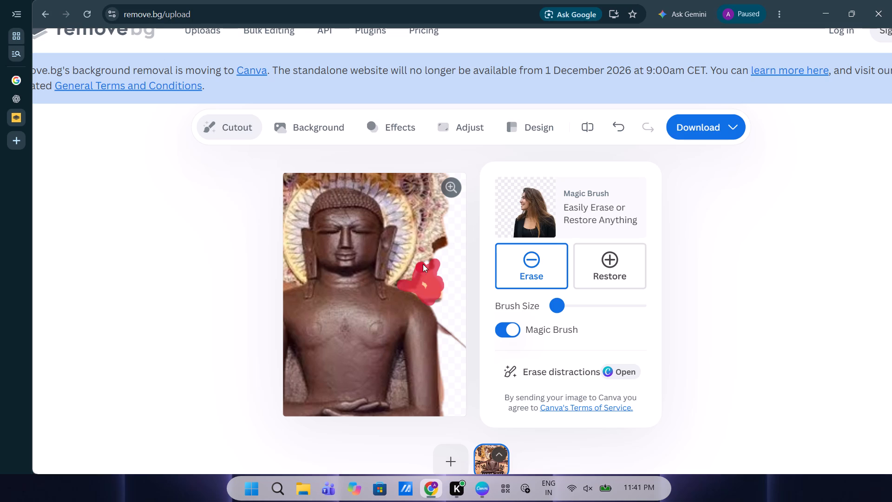
drag(423, 264, 436, 247)
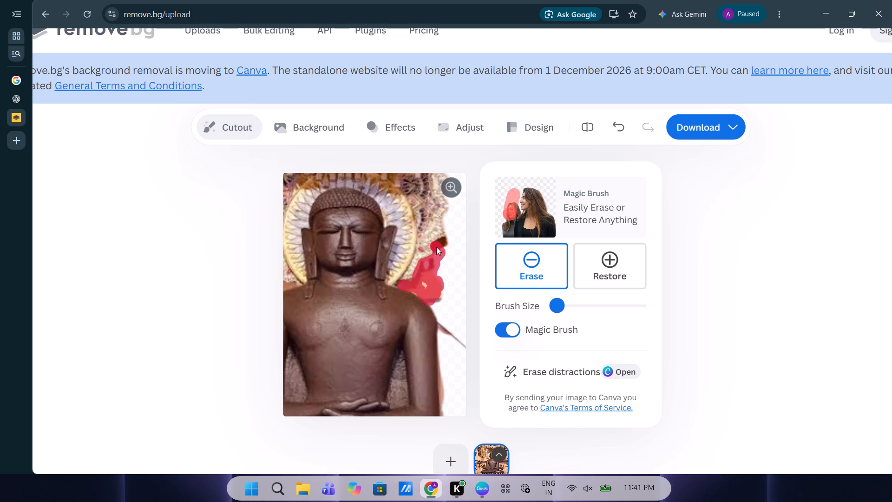
drag(436, 247, 438, 297)
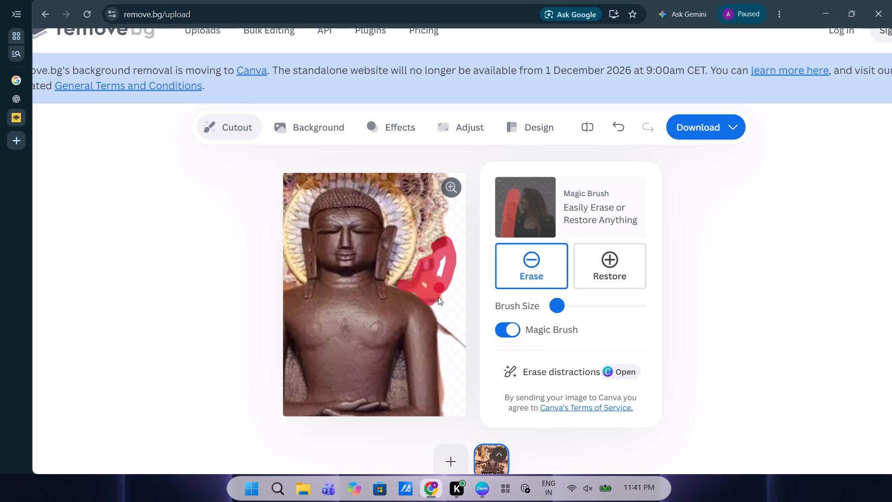
Erase the thin diagonal line and leftover wall fringe along the outside of the statue's right-hand arm in the photo.
drag(438, 297, 453, 344)
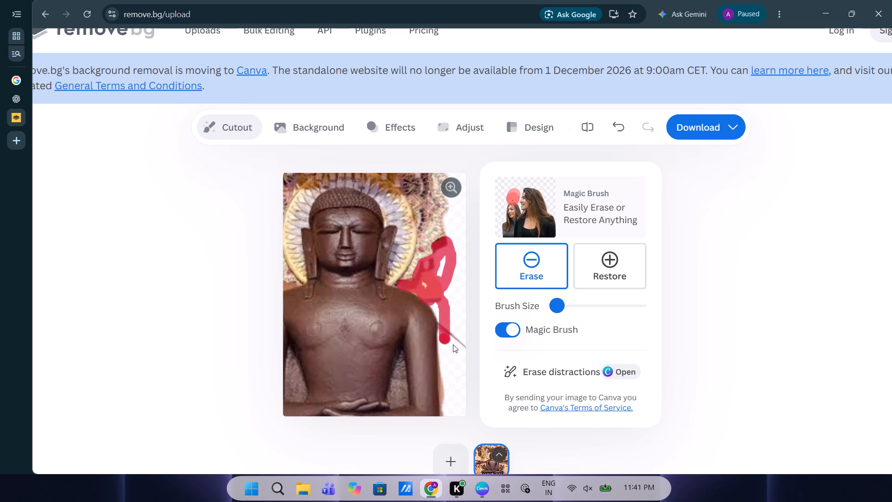
drag(453, 344, 443, 413)
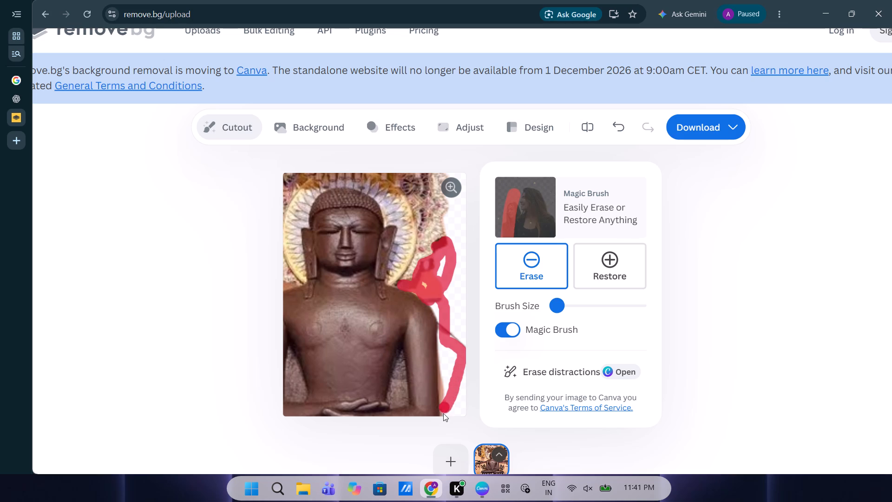
drag(443, 413, 445, 394)
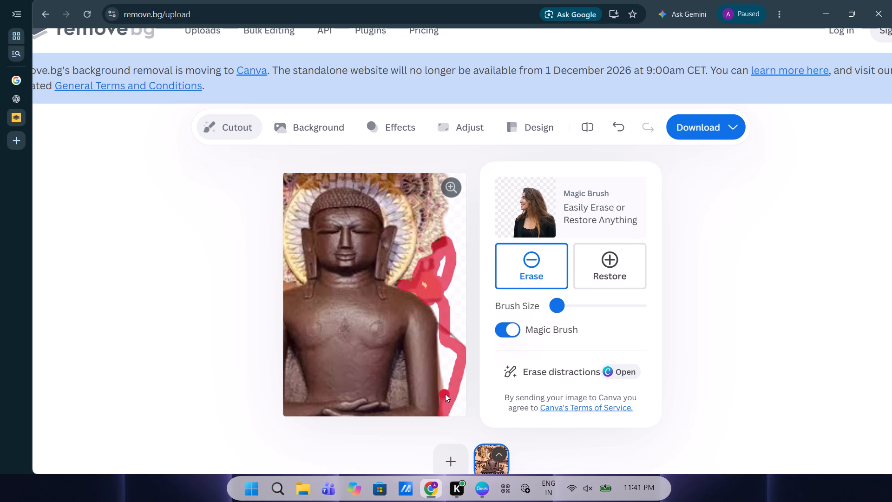
drag(445, 394, 445, 372)
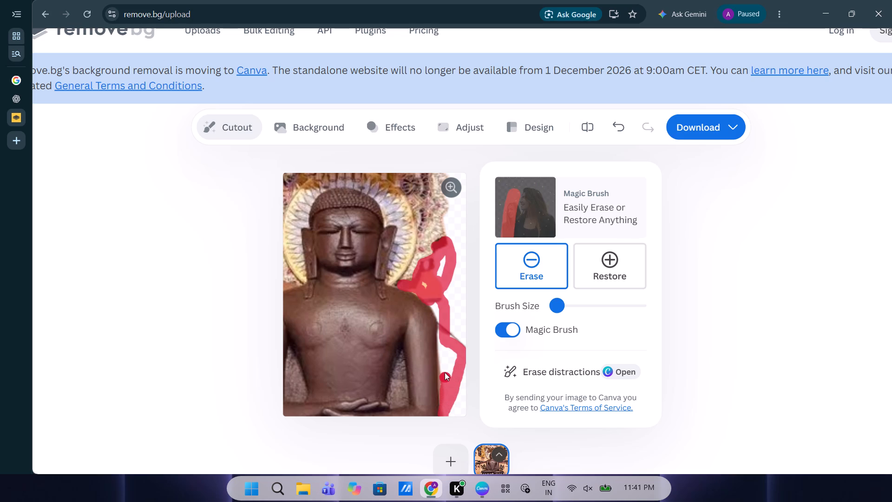
drag(445, 372, 441, 389)
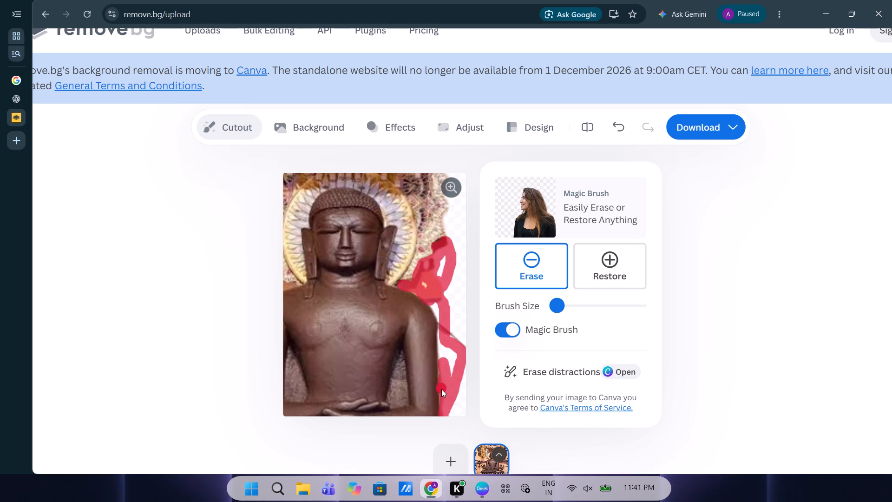
drag(441, 389, 441, 372)
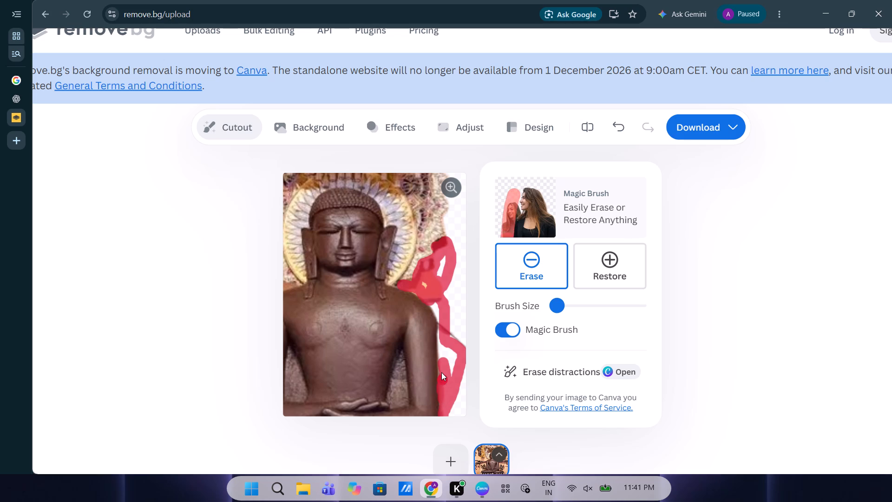
drag(441, 372, 448, 319)
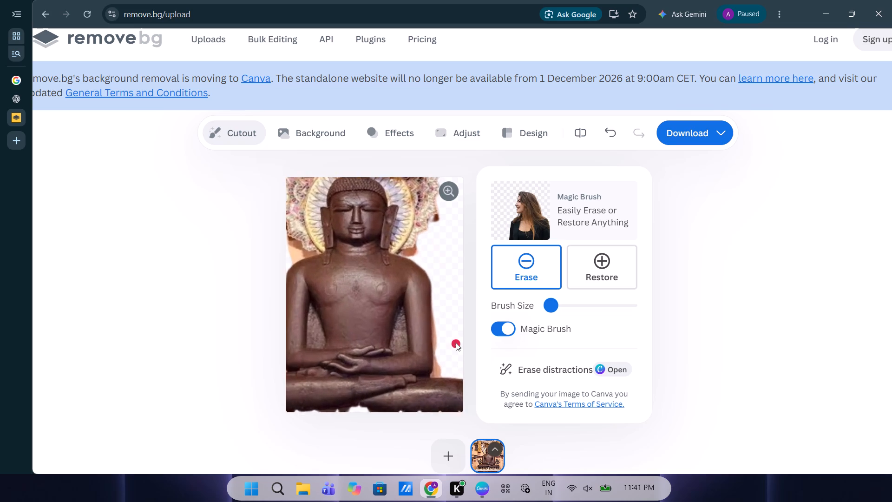
scroll(456, 343, left, 1)
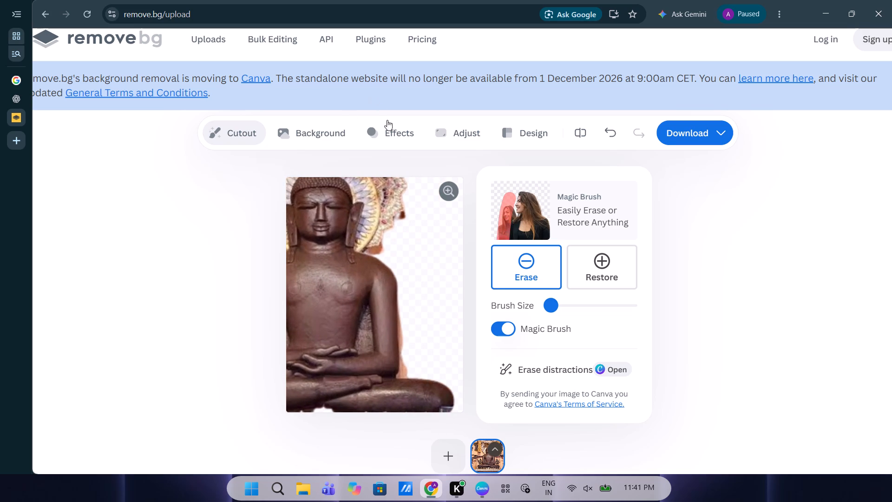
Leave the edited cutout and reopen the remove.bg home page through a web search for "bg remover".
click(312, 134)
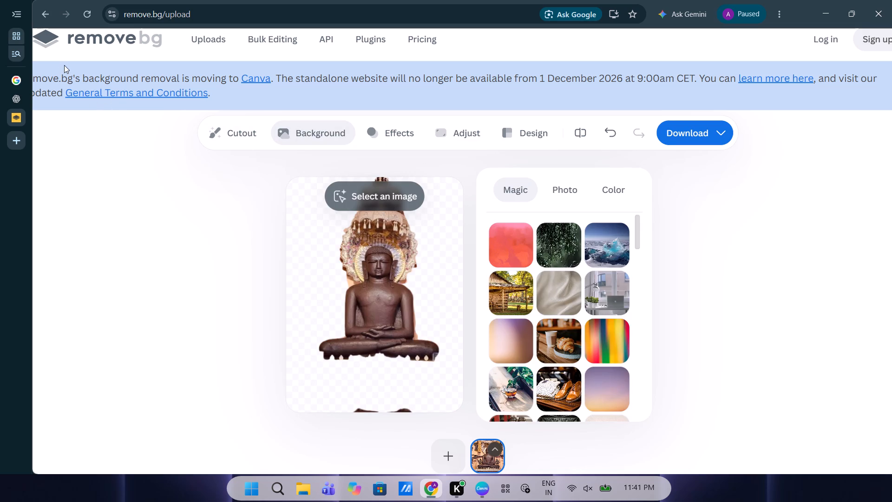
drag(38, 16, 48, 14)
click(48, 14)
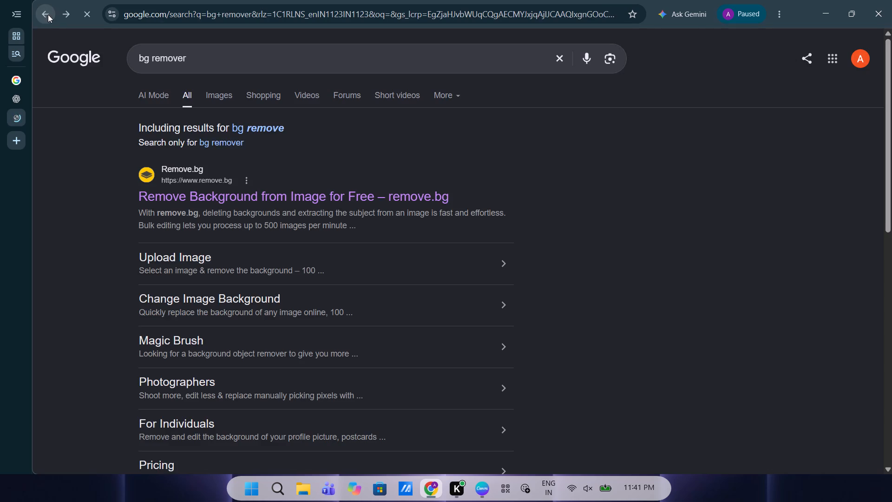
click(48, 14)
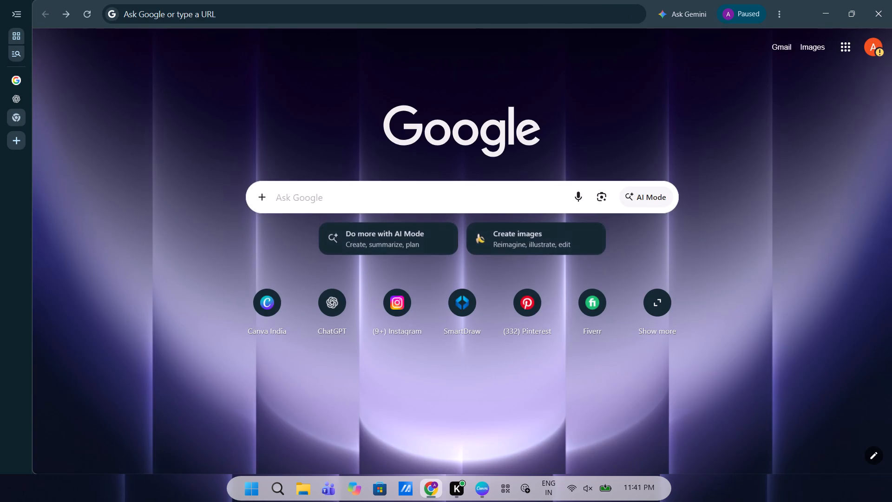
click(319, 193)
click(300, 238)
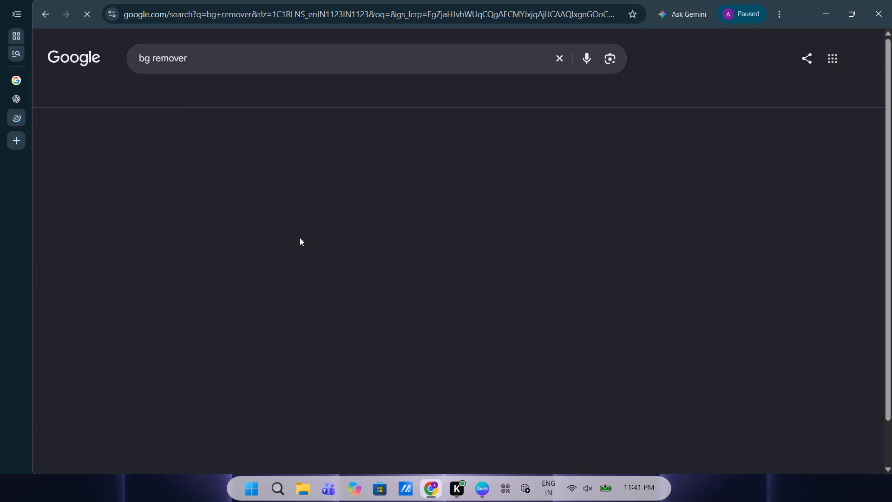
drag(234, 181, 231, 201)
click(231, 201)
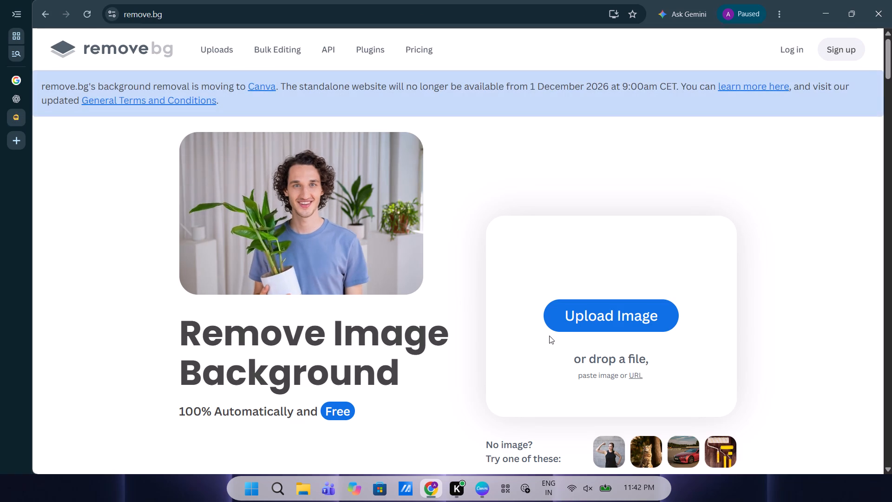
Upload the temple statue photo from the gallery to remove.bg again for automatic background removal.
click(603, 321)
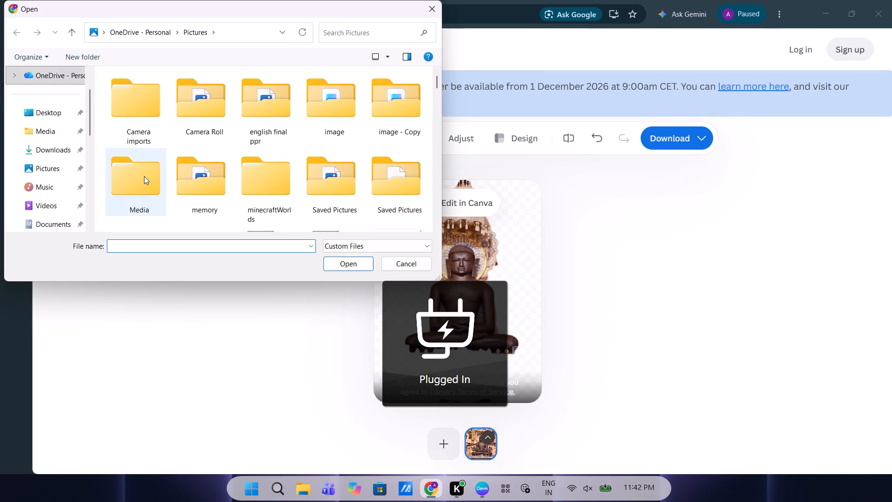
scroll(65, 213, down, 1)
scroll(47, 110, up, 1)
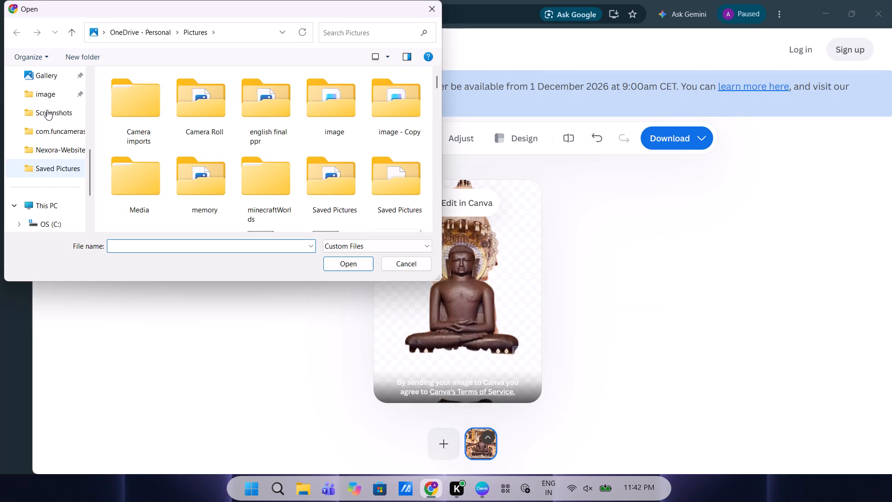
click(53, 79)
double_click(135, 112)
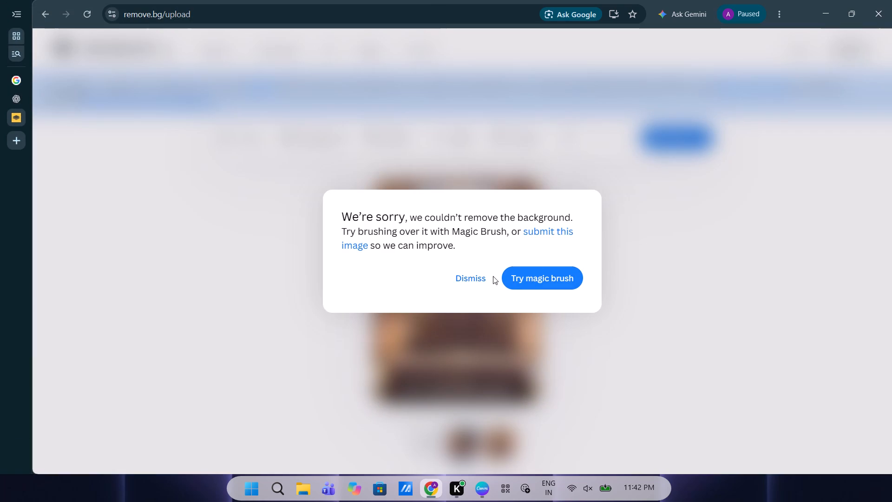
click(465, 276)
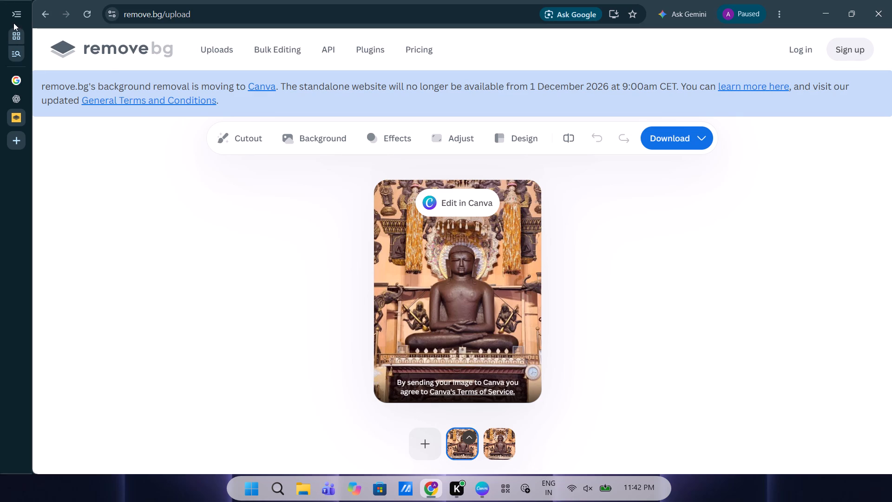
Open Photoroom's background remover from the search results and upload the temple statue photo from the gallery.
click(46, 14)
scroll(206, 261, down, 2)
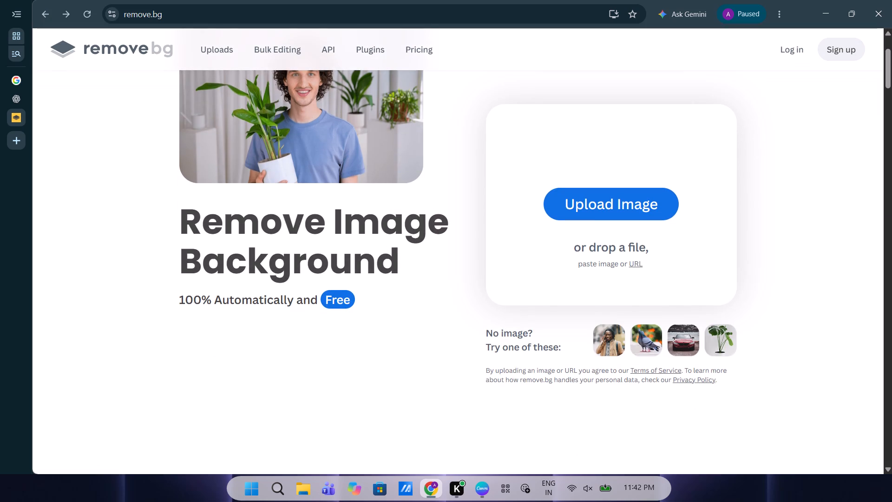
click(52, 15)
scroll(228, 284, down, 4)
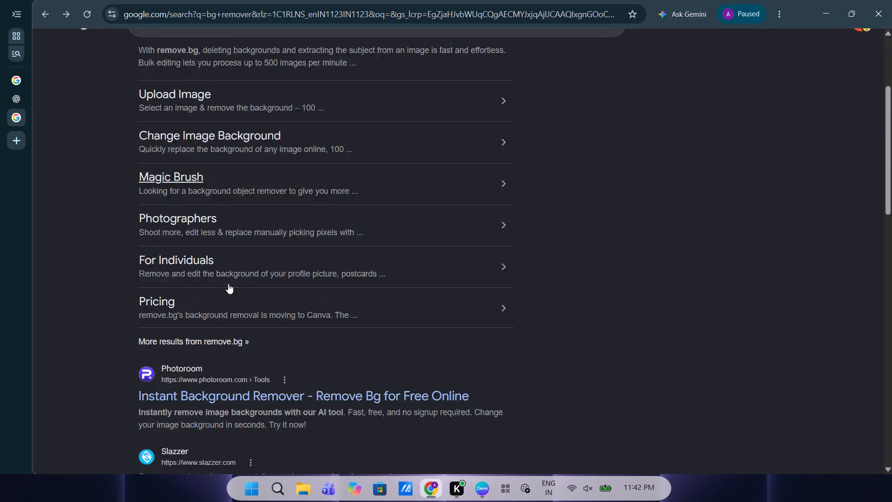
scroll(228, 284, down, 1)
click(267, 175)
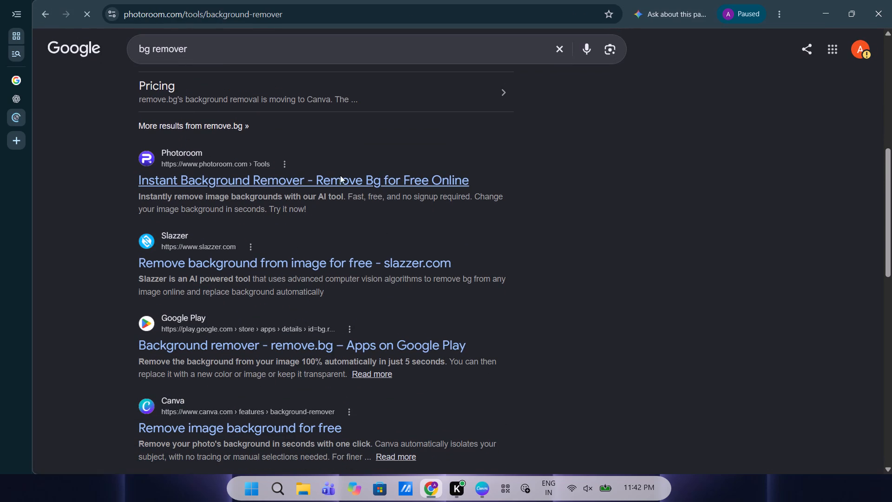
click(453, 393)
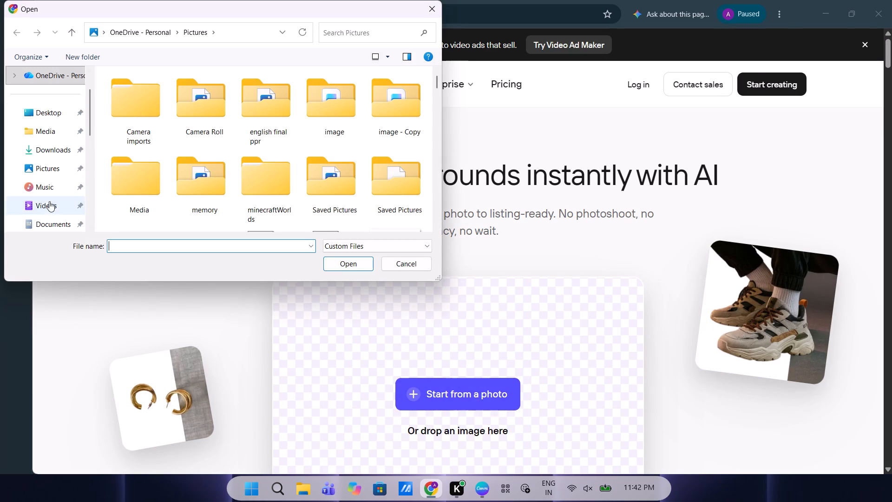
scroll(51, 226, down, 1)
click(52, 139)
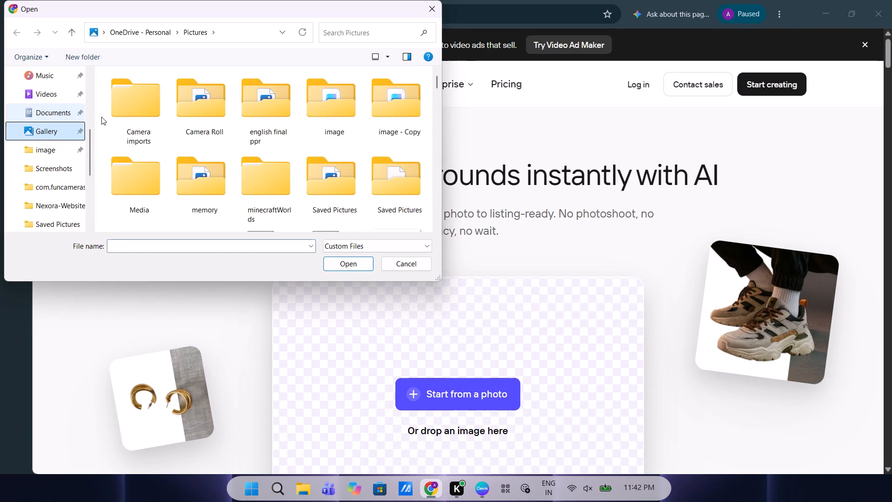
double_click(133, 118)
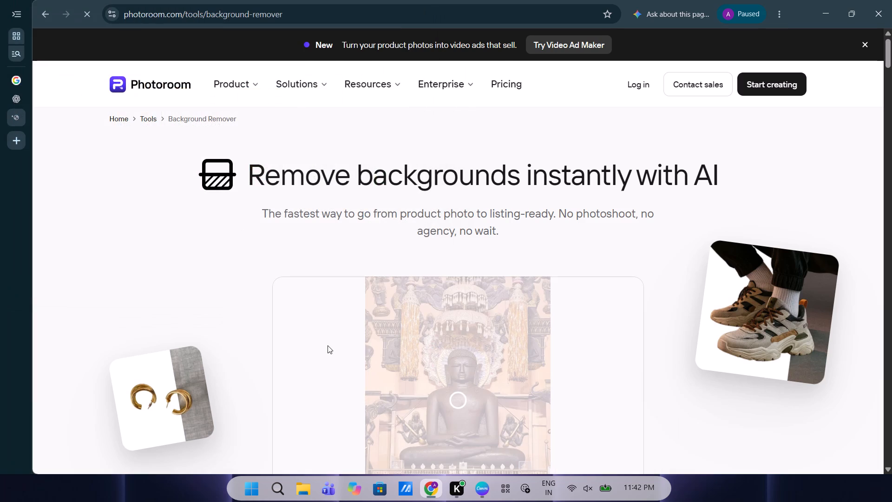
Examine Photoroom's automatic cutout around the statue, halo and canopy.
scroll(328, 345, down, 3)
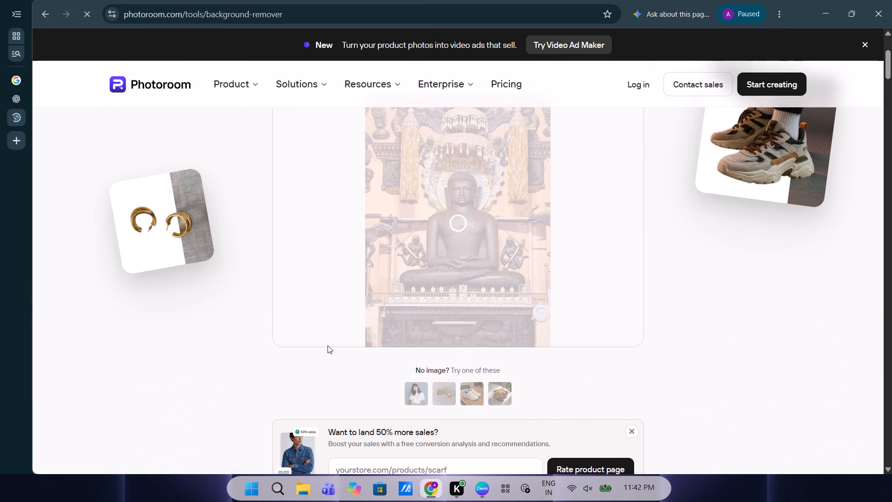
scroll(328, 345, up, 1)
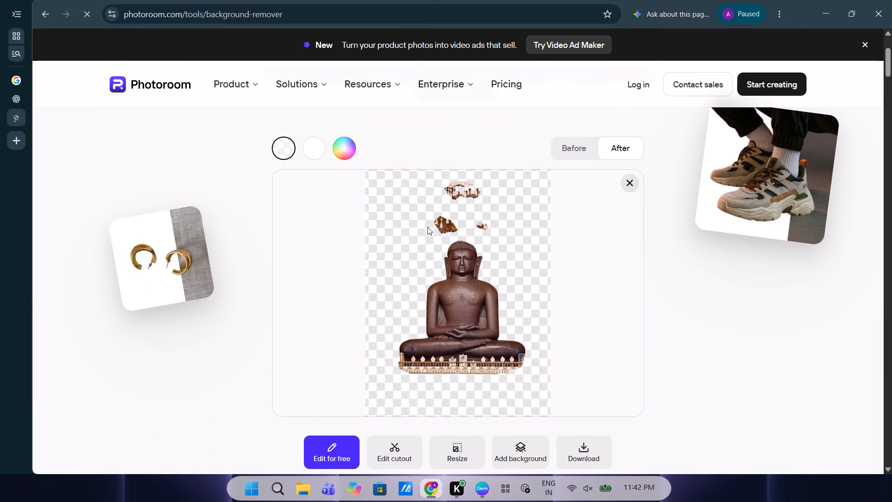
scroll(427, 227, down, 1)
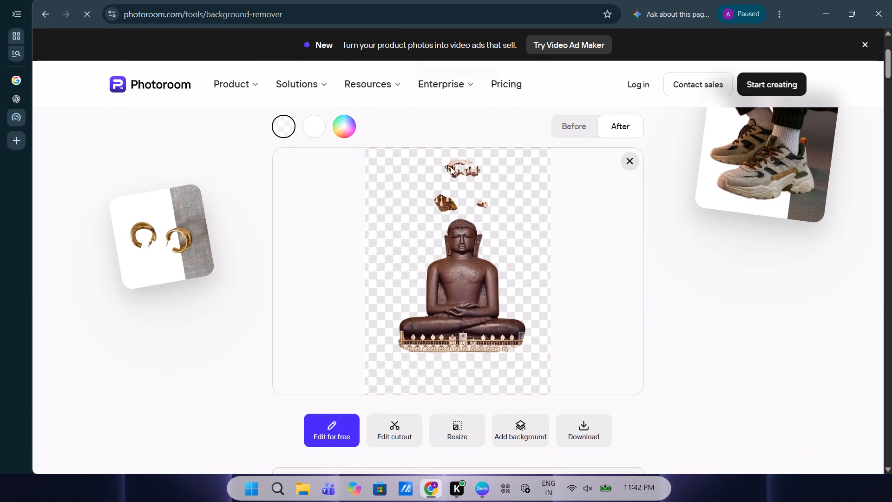
drag(439, 193, 442, 201)
drag(442, 201, 447, 198)
scroll(447, 198, down, 2)
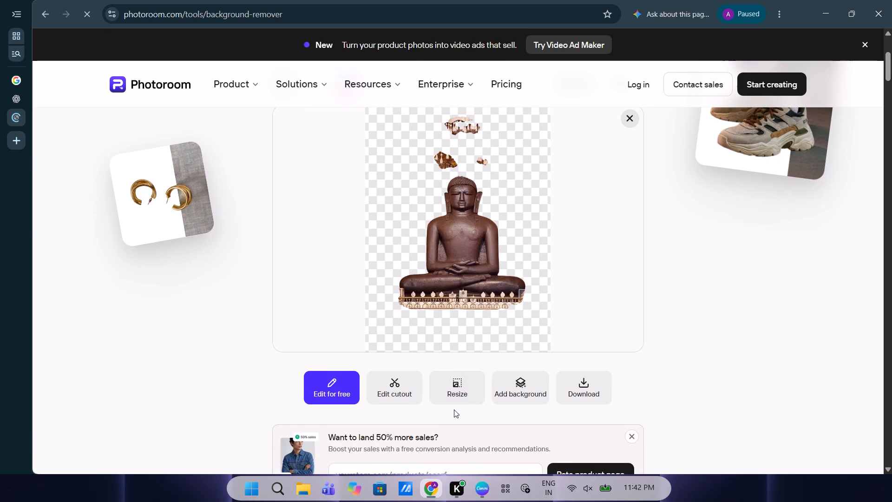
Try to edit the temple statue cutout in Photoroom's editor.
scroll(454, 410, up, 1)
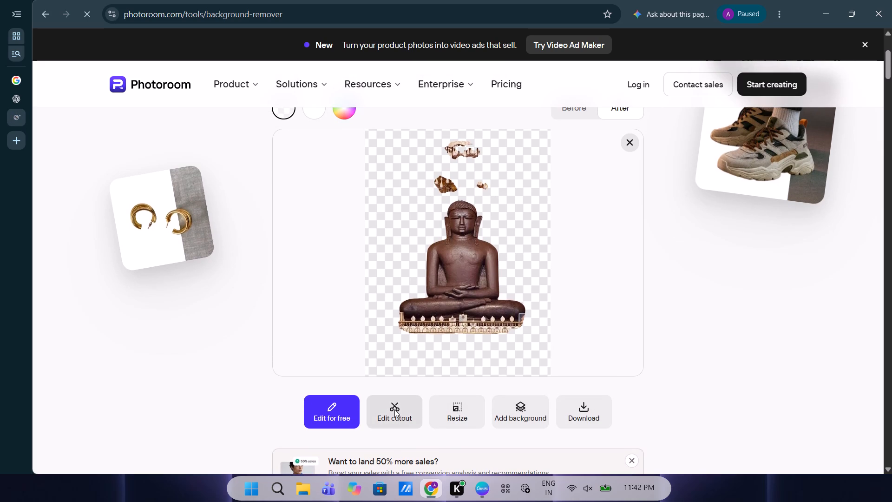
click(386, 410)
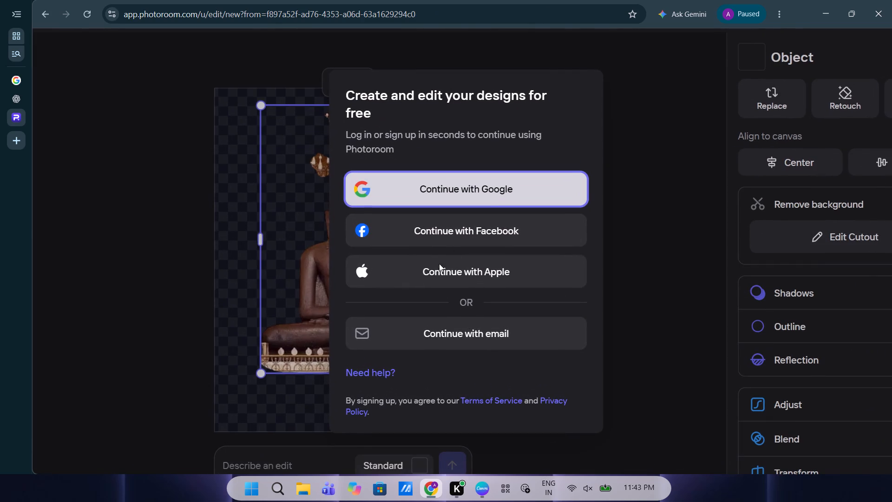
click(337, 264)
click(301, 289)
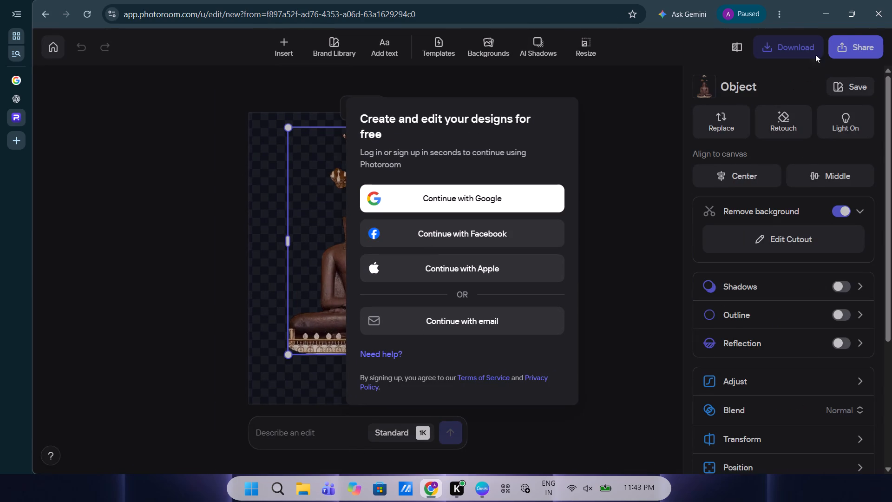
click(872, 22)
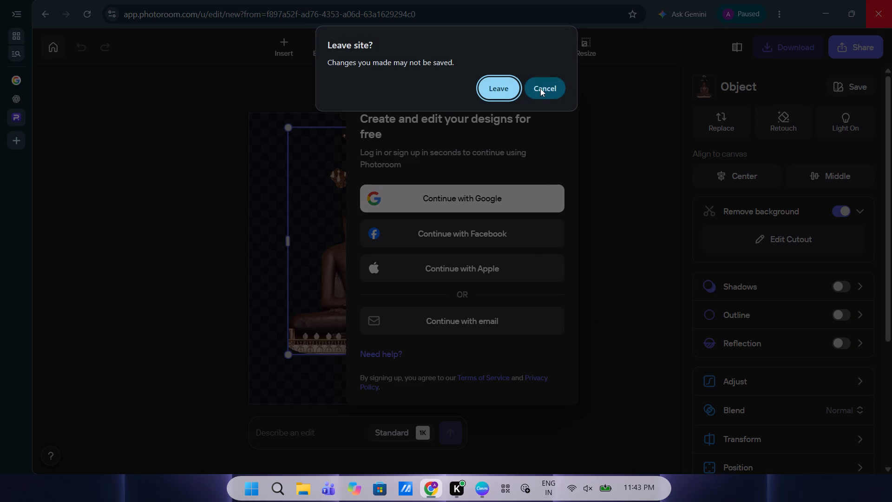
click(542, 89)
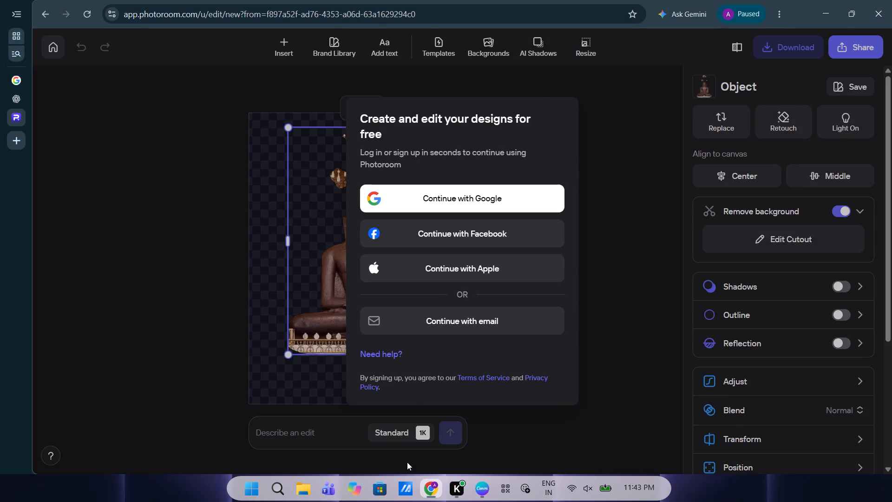
Switch back to the Canva Instagram post and look through the Graphics elements.
click(20, 106)
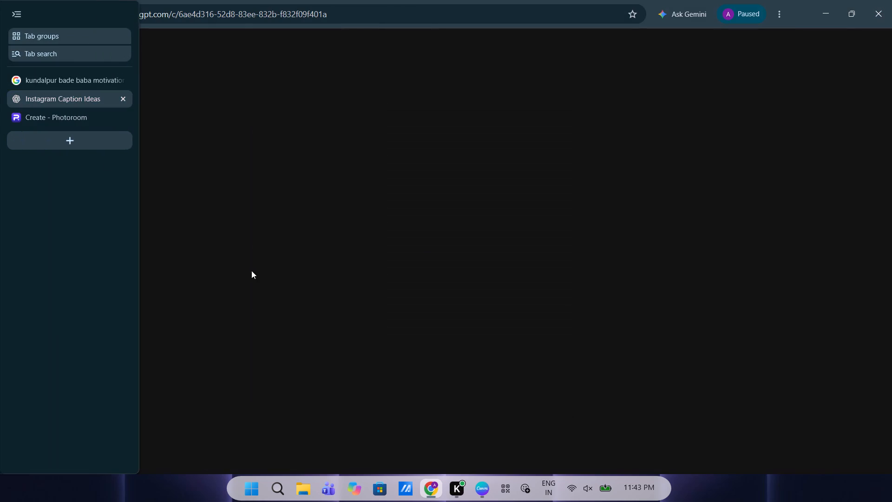
click(481, 493)
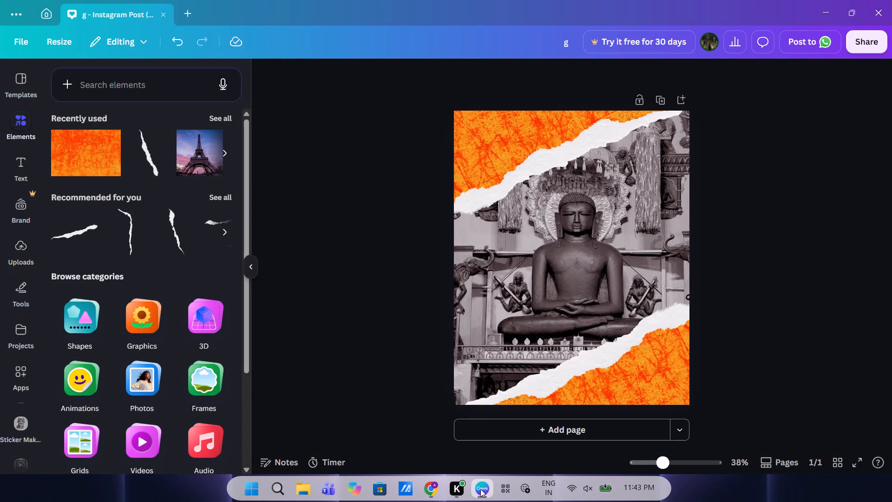
click(492, 261)
click(377, 247)
scroll(150, 152, right, 1)
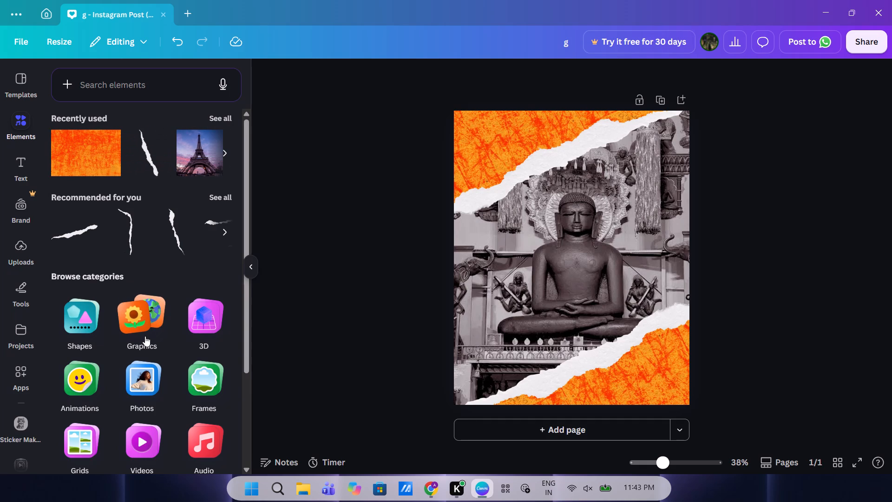
double_click(140, 320)
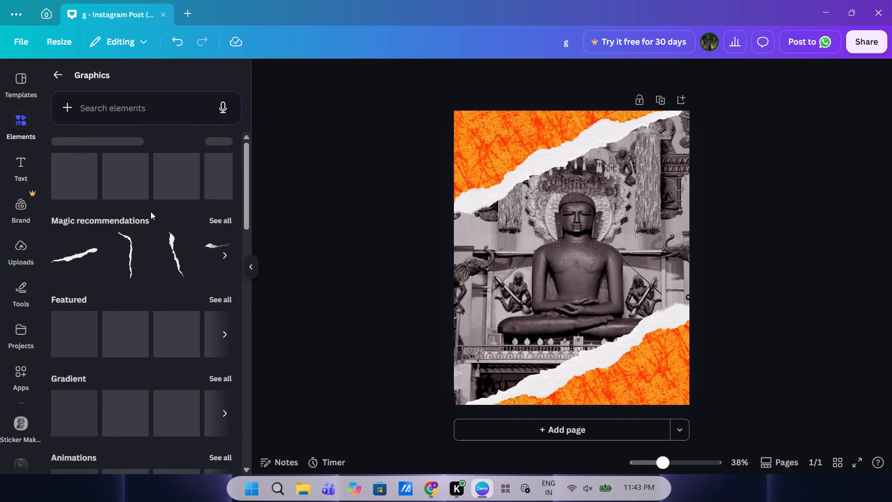
scroll(129, 216, down, 1)
scroll(142, 276, down, 1)
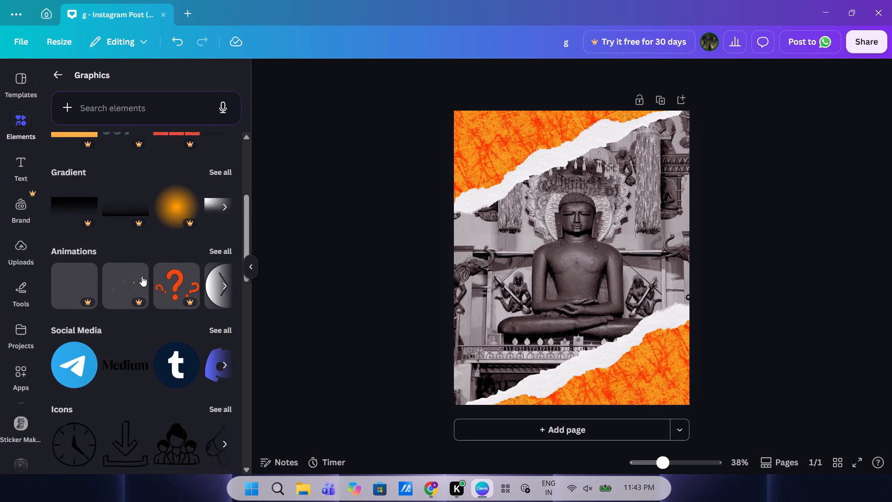
scroll(142, 276, down, 1)
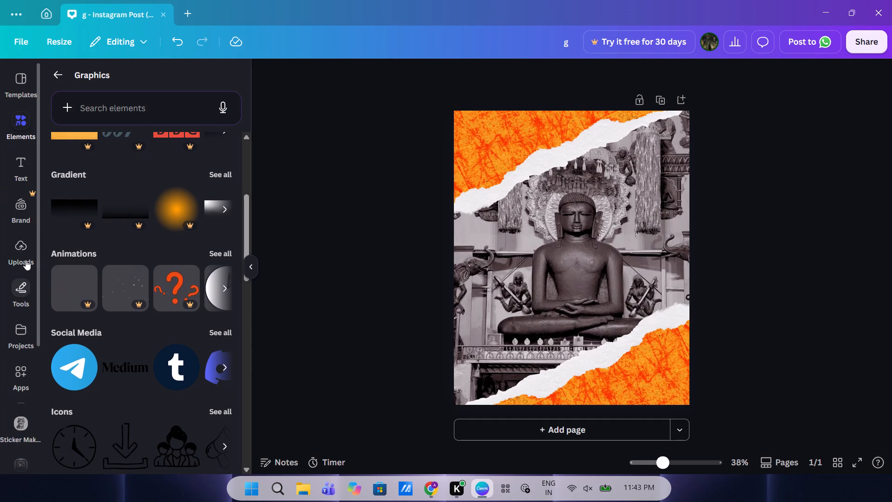
Add the uploaded temple statue photo to the middle of the Instagram post.
click(25, 257)
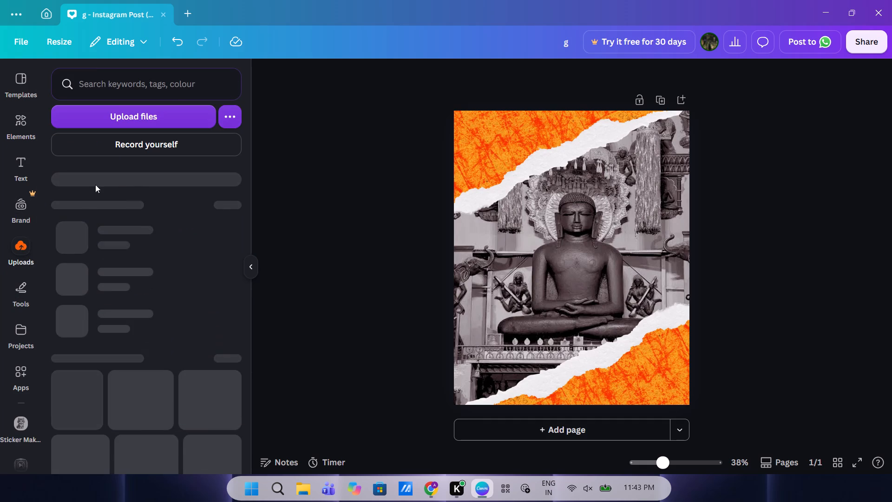
scroll(146, 284, down, 1)
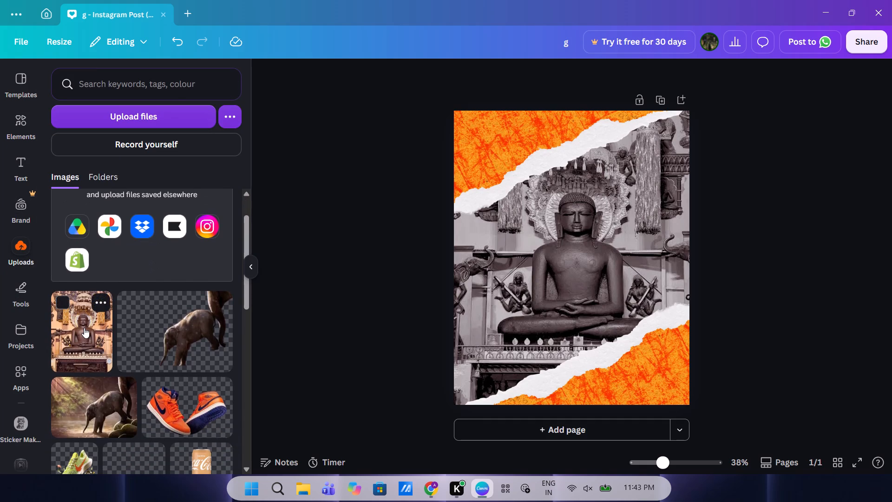
click(84, 328)
click(343, 266)
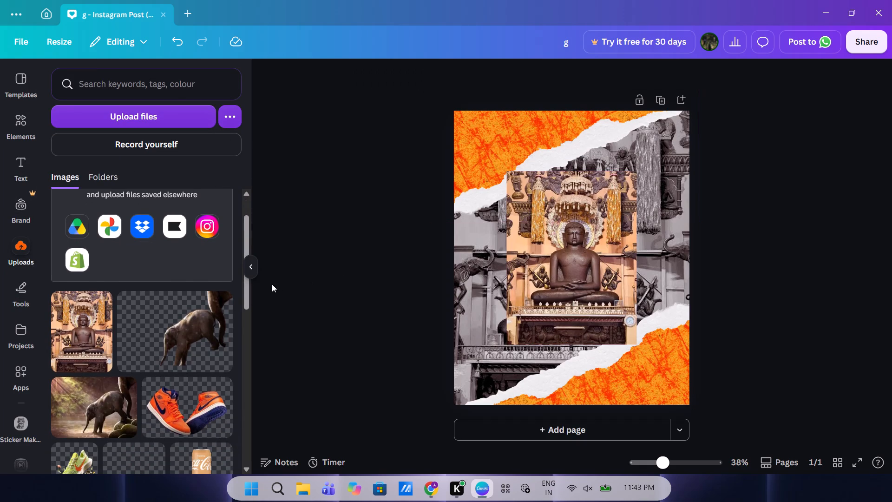
Open the Shape Cutout app for the Instagram post design.
click(247, 267)
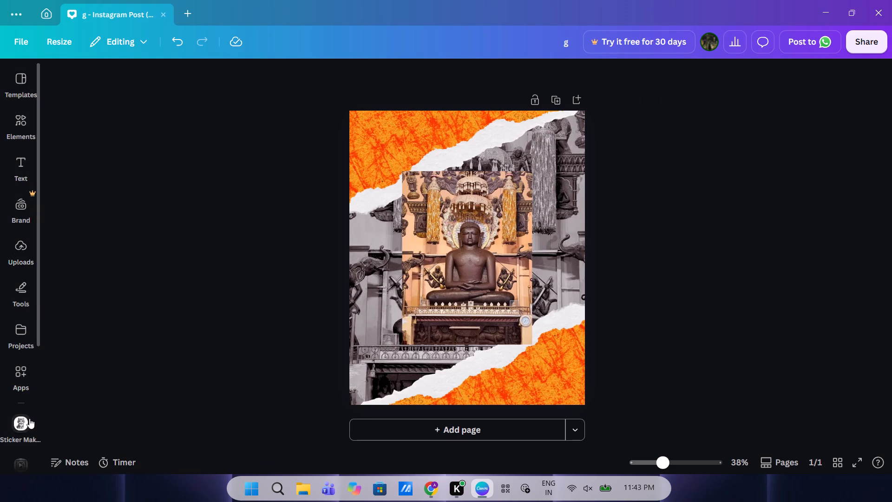
scroll(29, 418, down, 2)
scroll(33, 374, down, 1)
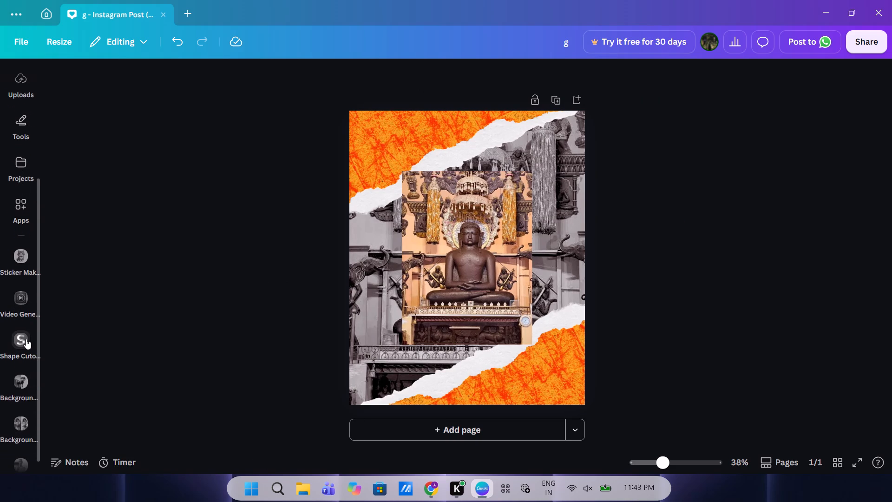
click(26, 339)
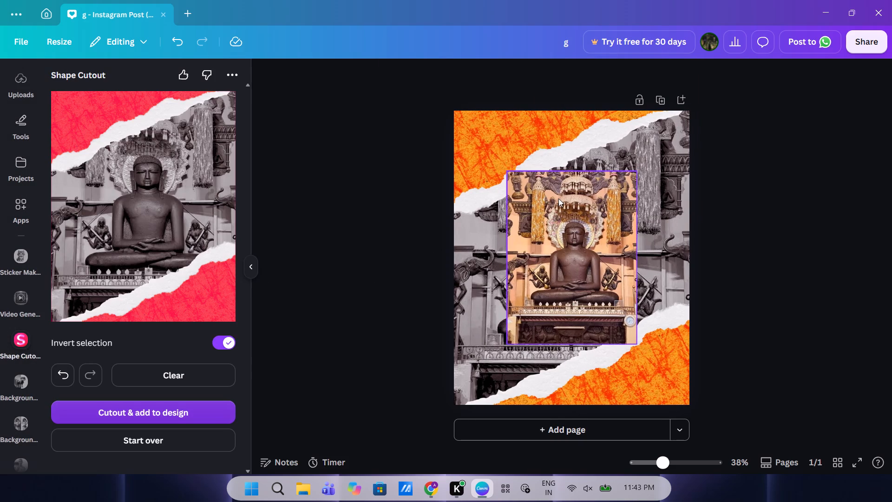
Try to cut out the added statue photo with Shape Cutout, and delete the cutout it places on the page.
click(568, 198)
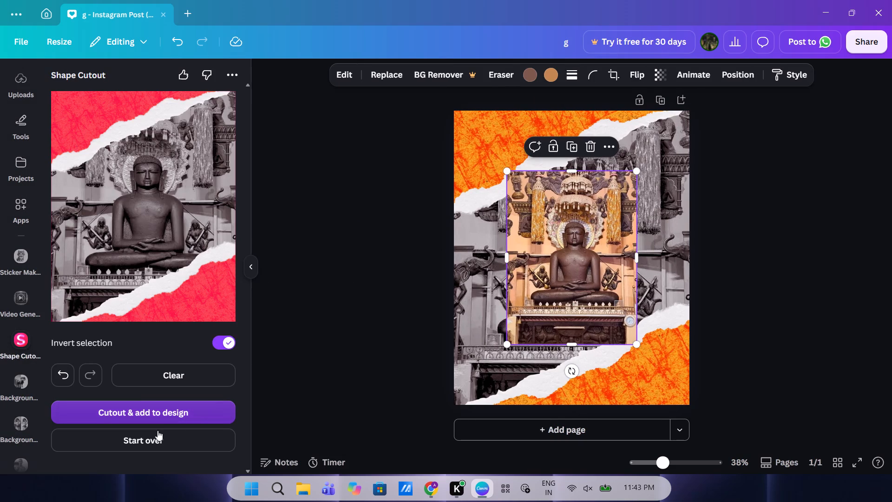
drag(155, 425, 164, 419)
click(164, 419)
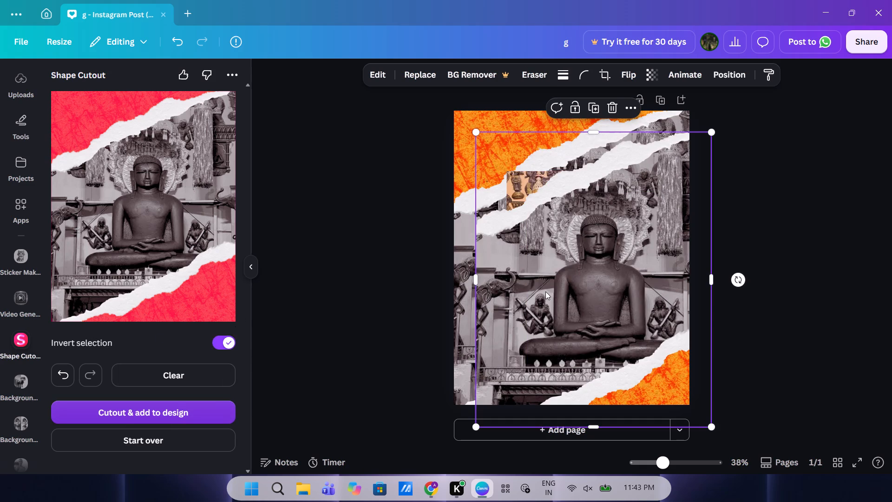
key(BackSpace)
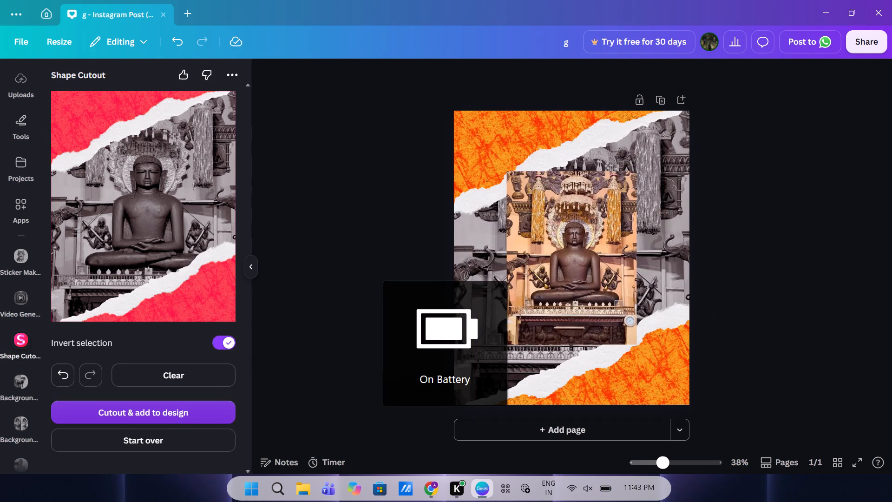
Start Shape Cutout over and choose an image file to upload for a new cutout.
scroll(127, 186, down, 2)
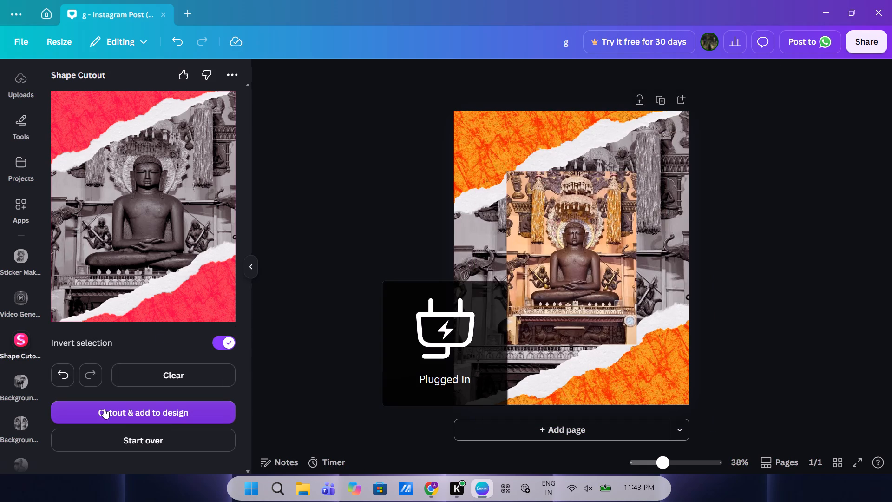
click(111, 443)
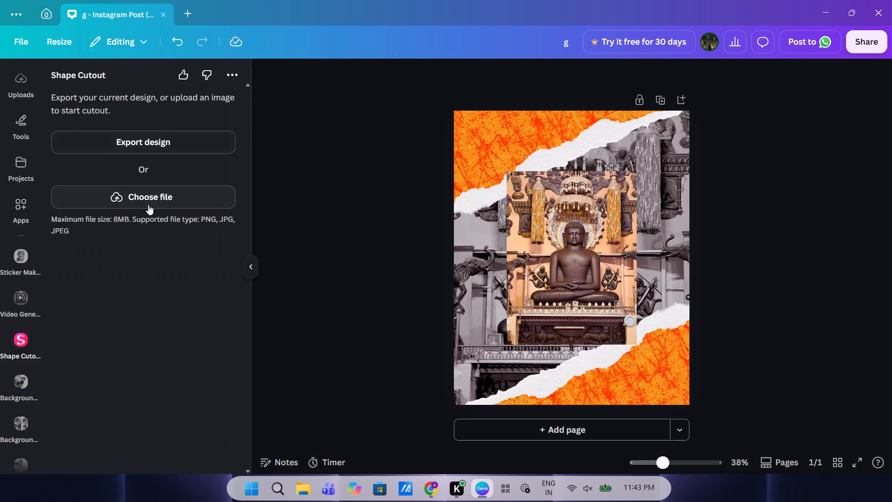
click(148, 205)
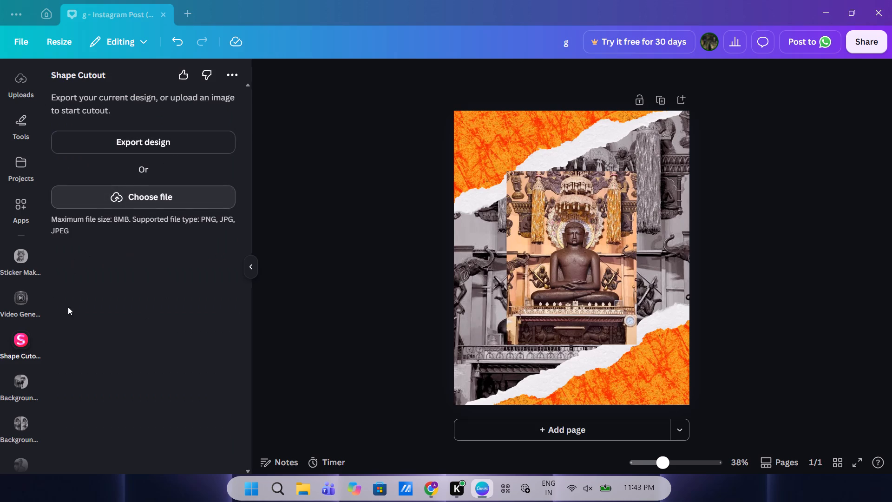
Switch to Canva and load the gallery photo images (3) into Shape Cutout.
double_click(134, 109)
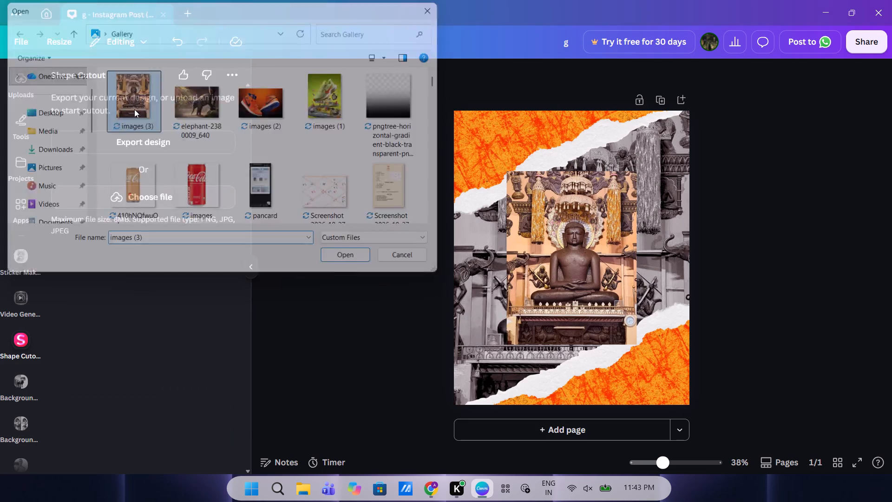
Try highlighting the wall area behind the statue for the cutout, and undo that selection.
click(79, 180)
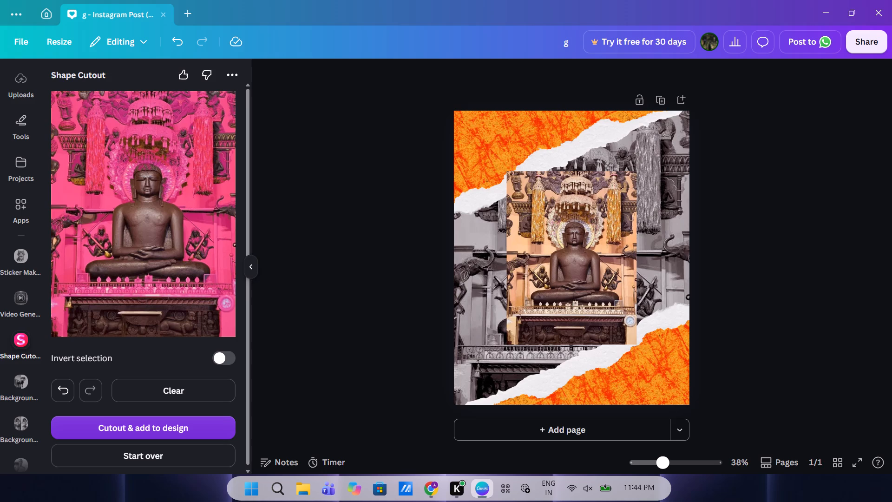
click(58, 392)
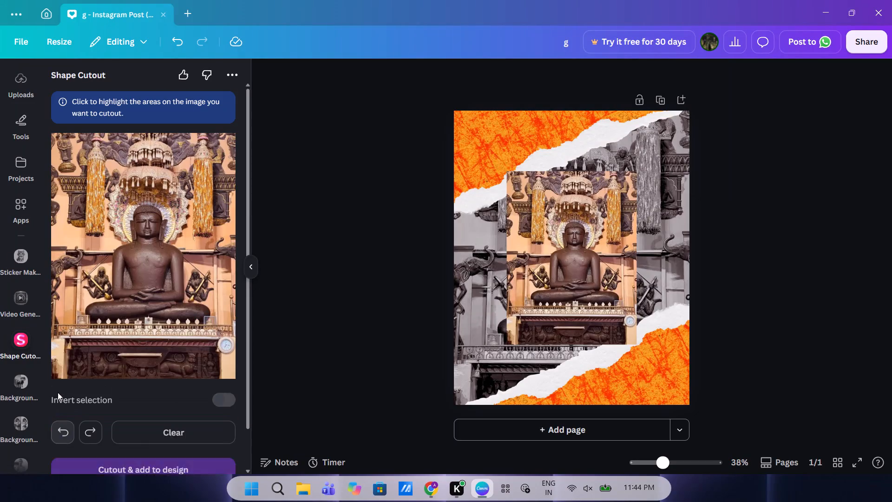
Highlight the carved figure in the photo's upper left corner as part of the cutout selection.
click(52, 132)
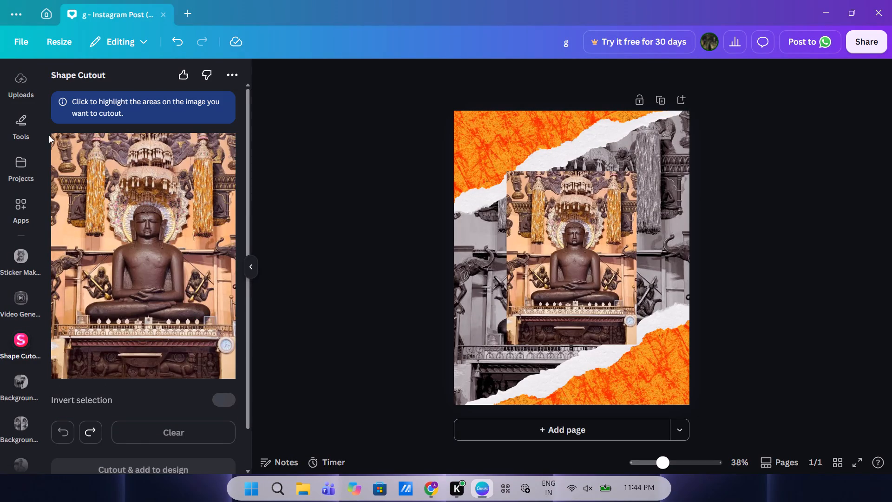
click(51, 134)
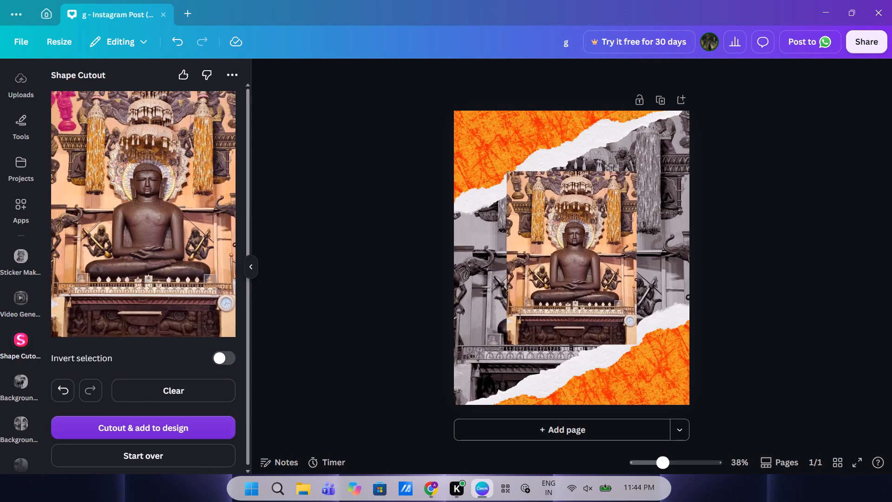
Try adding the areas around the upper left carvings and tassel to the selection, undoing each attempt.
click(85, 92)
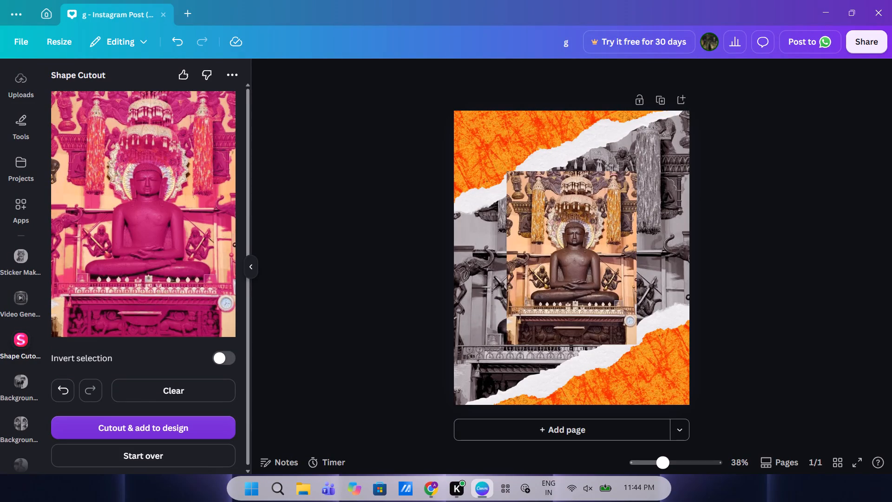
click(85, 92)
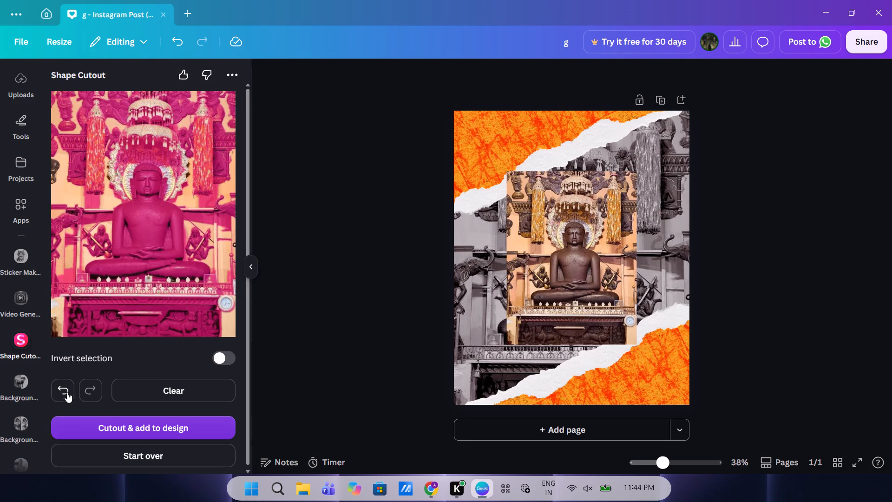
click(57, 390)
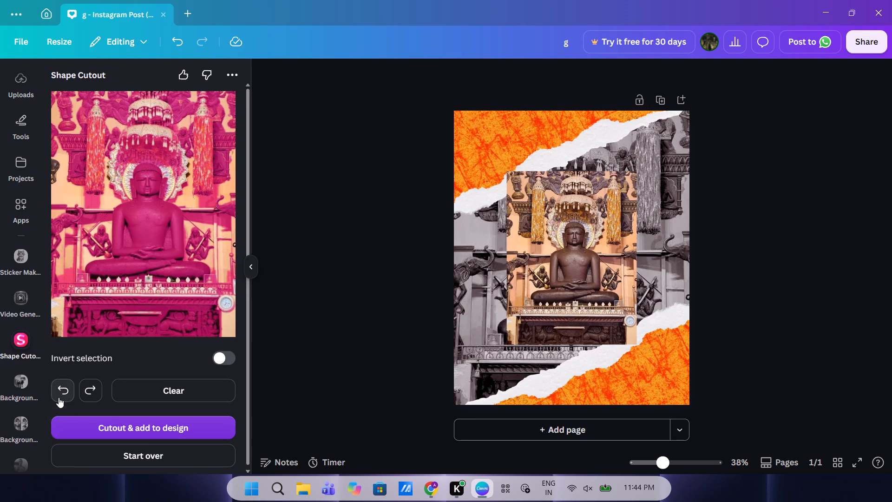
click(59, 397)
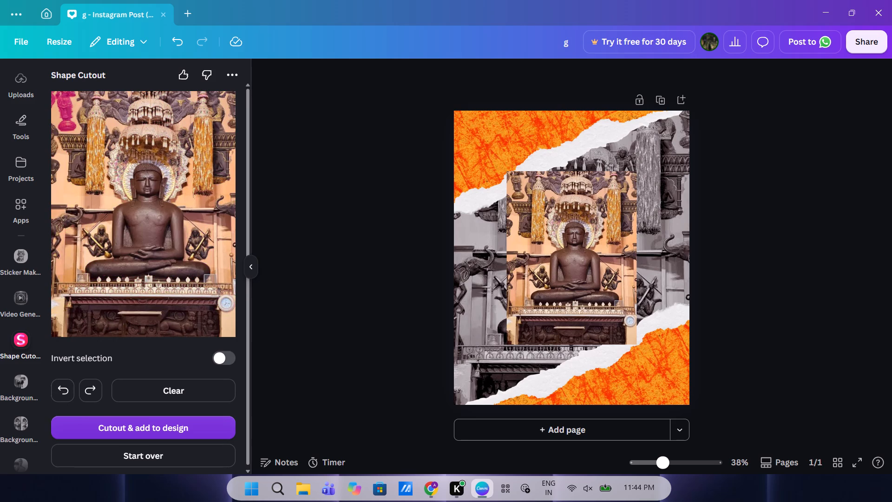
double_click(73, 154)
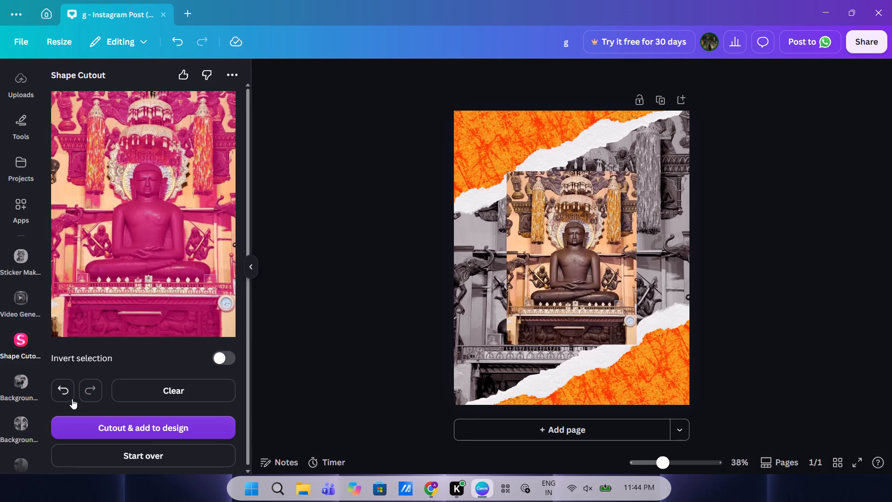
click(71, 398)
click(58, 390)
Add the dark base panel and the wall around the statue to the highlighted area, and invert the selection.
click(119, 305)
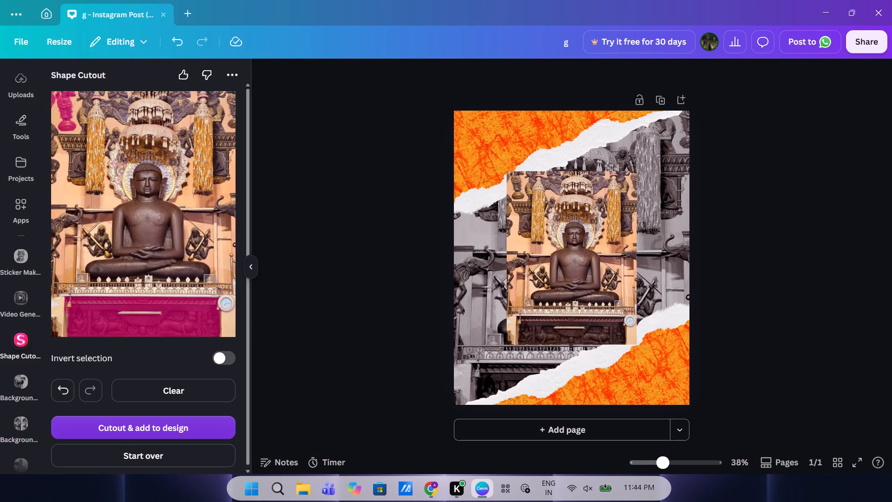
click(231, 311)
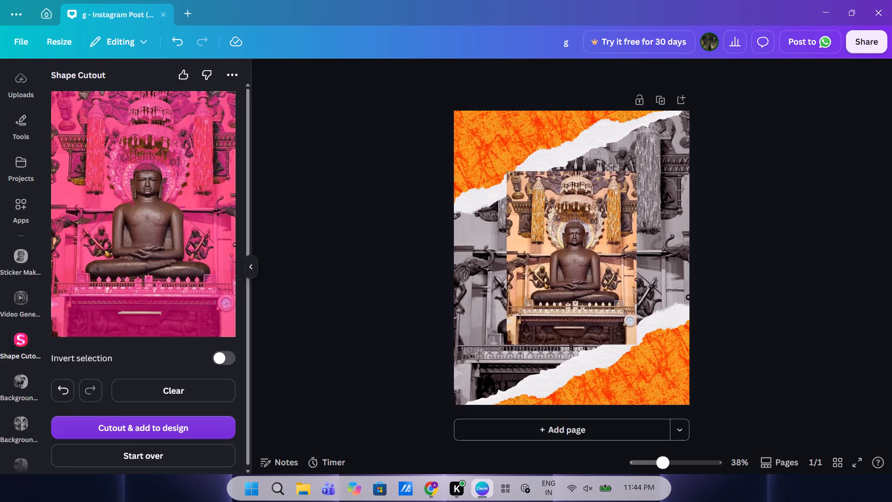
click(221, 357)
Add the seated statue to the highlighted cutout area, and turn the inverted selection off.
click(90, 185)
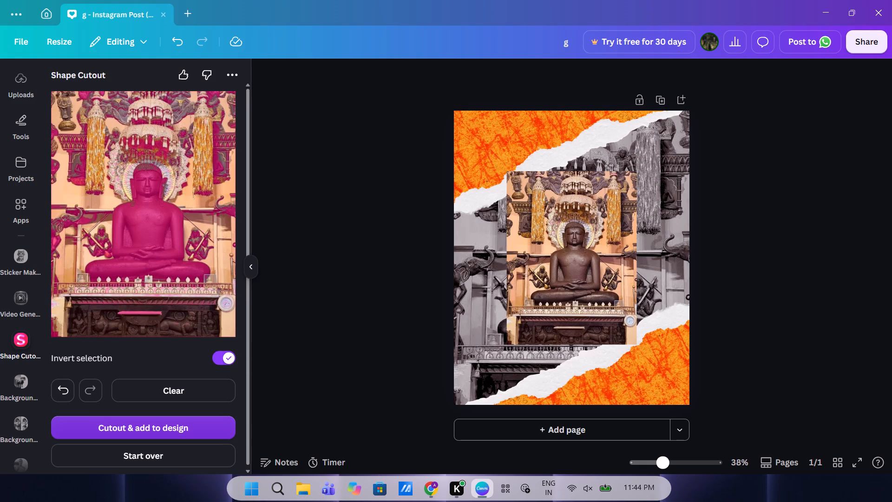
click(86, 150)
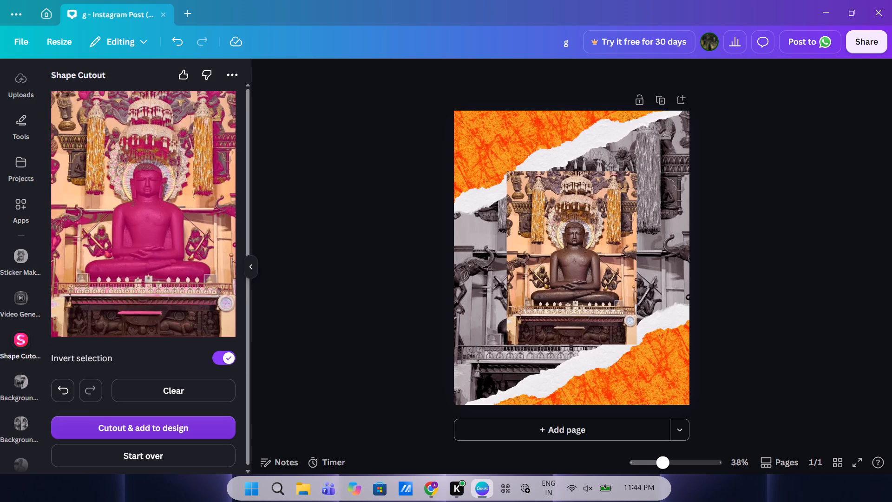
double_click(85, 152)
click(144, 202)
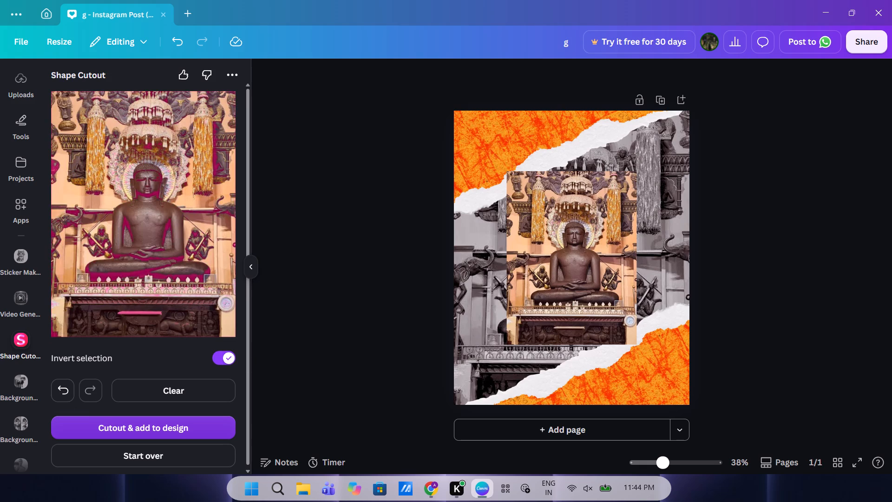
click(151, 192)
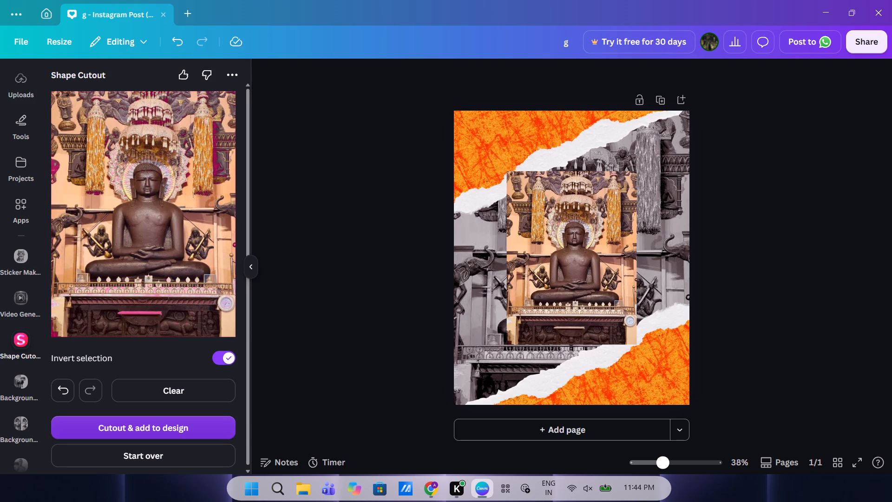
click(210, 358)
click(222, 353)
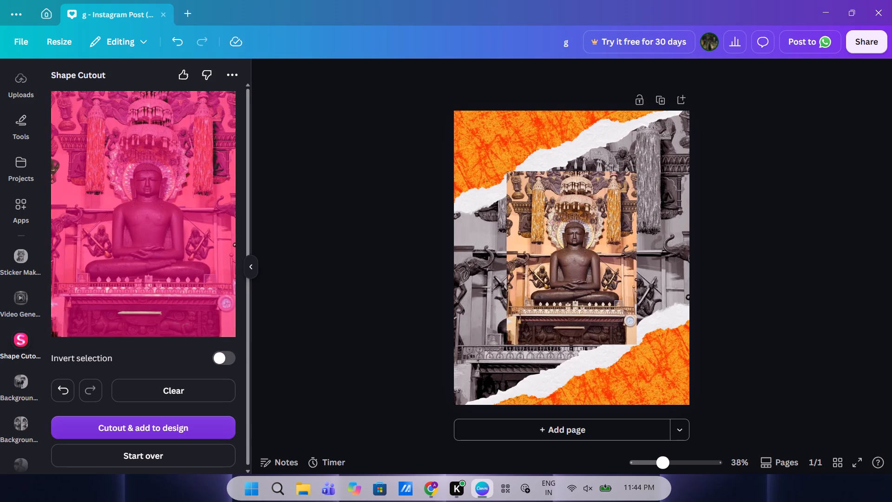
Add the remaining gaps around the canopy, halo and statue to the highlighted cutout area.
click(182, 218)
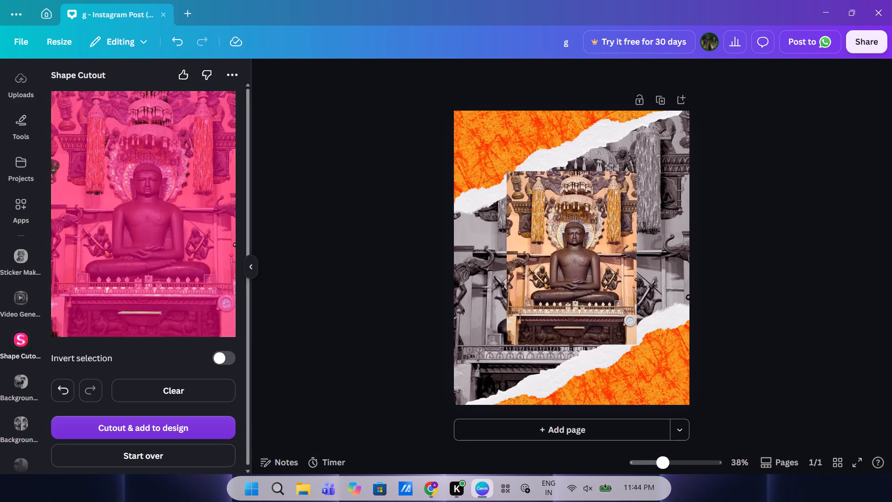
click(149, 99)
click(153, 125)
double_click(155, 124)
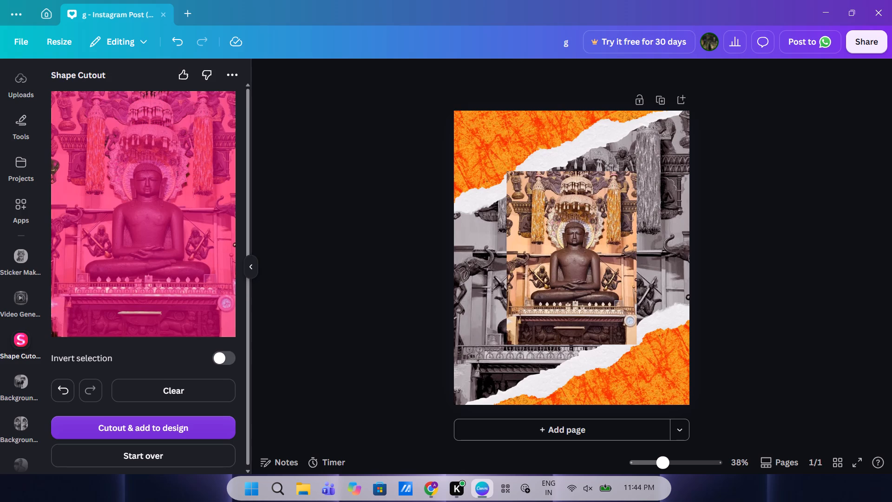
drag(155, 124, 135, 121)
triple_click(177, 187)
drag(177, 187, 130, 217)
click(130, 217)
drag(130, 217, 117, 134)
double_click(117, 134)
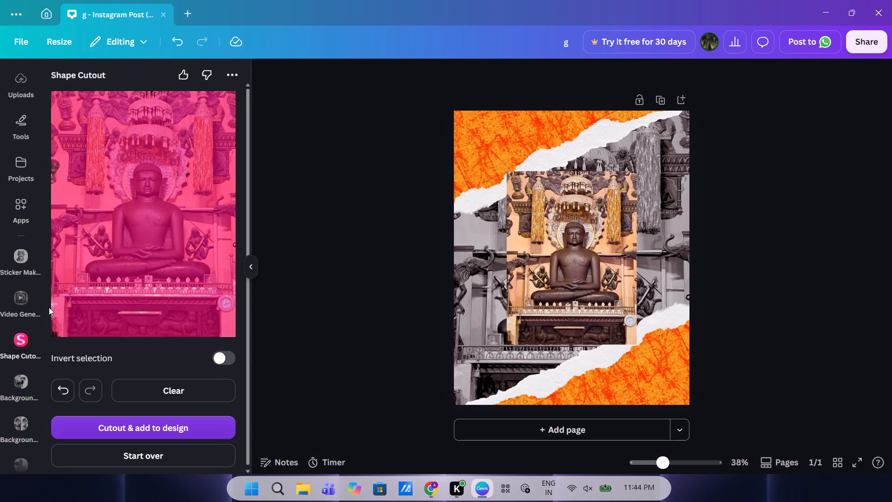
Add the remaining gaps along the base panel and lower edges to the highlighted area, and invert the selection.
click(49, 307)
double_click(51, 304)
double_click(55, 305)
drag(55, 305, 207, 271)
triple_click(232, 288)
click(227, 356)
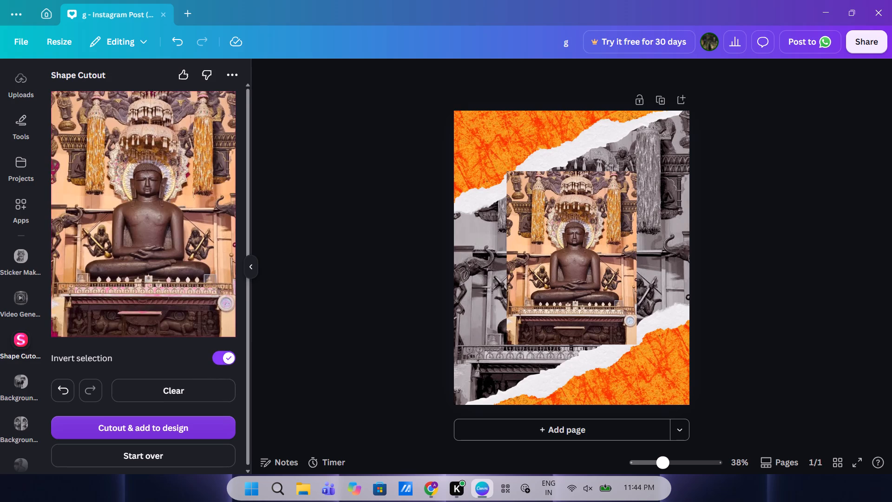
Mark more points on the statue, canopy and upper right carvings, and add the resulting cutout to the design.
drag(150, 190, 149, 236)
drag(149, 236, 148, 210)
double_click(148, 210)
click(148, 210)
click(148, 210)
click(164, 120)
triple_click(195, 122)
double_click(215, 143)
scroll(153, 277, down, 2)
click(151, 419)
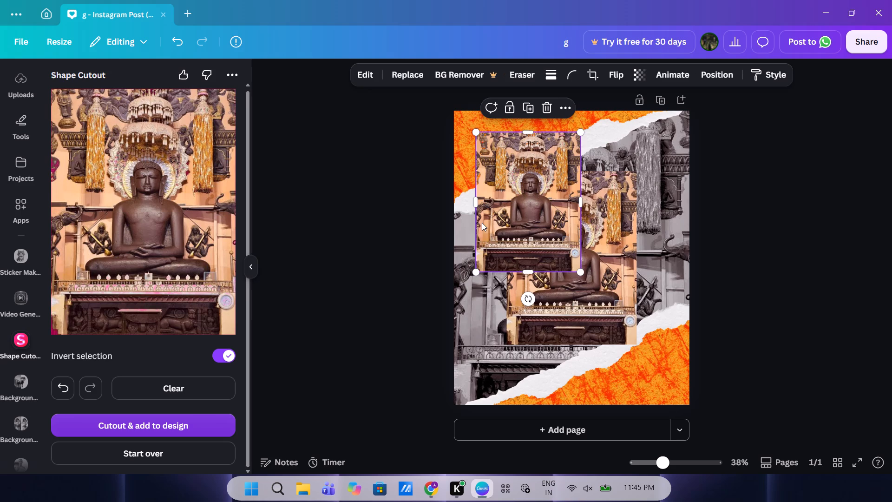
Delete the newly added cutout and the full-colour temple photo beneath it from the design.
key(BackSpace)
click(548, 260)
key(BackSpace)
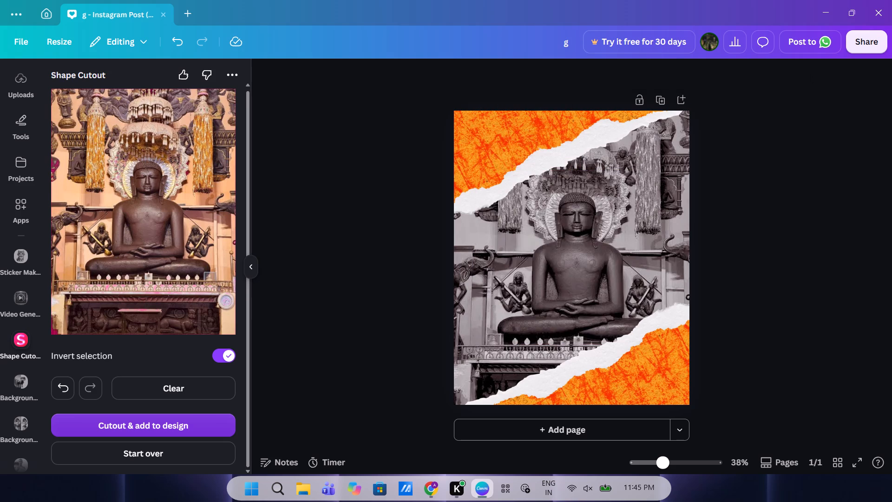
Use Change Background on the temple photo images (3) with a transparent background.
scroll(228, 261, down, 1)
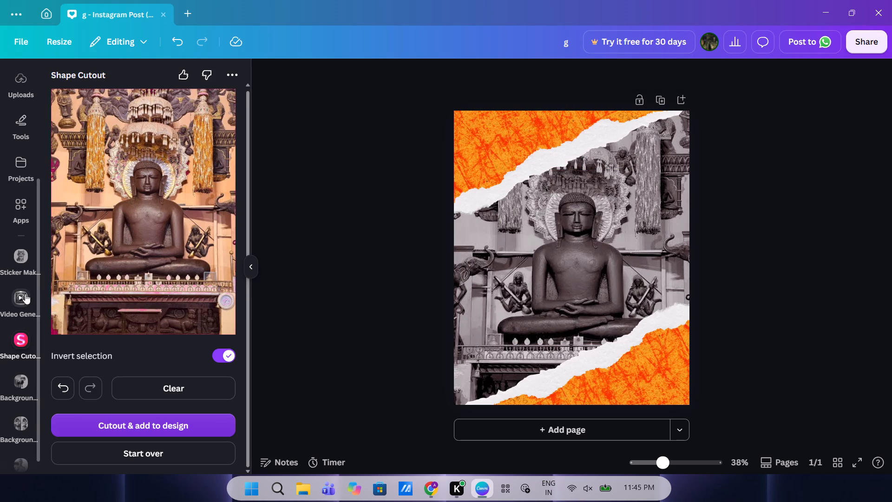
scroll(25, 294, down, 1)
scroll(7, 400, down, 1)
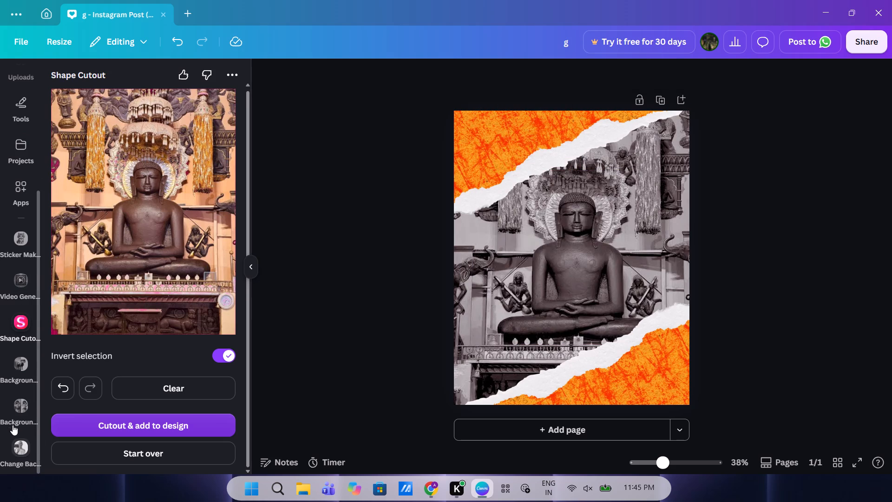
click(7, 456)
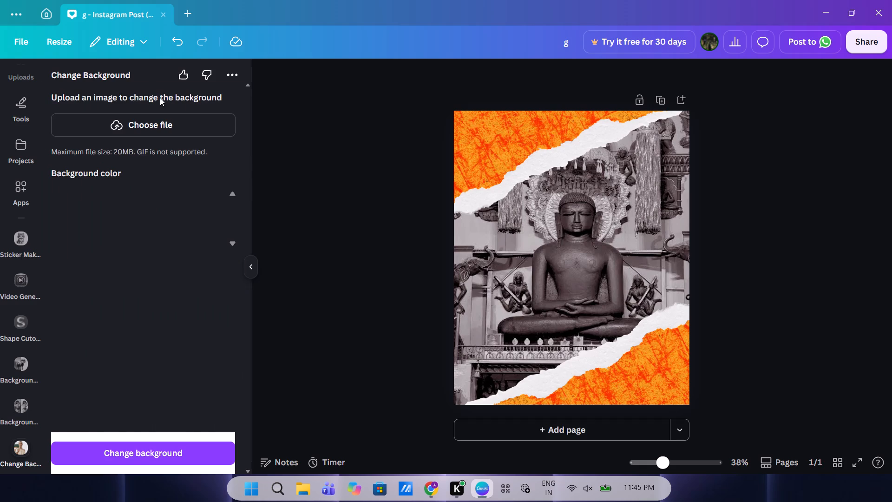
click(177, 126)
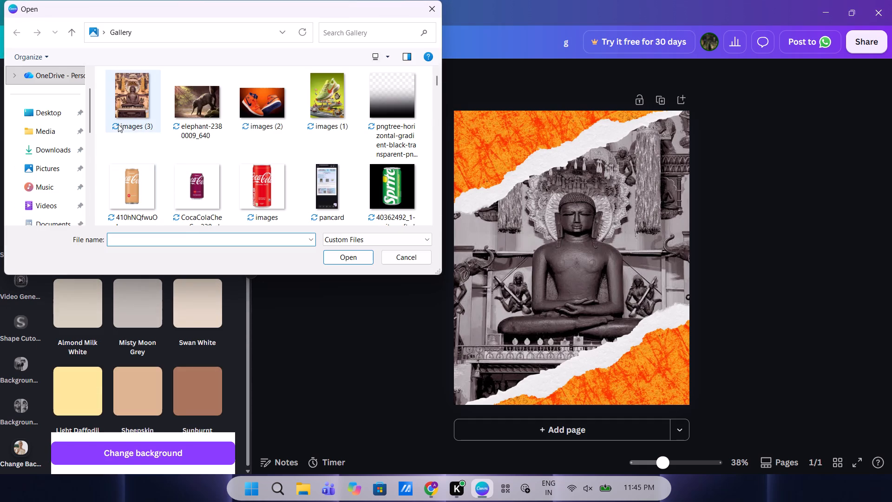
double_click(136, 94)
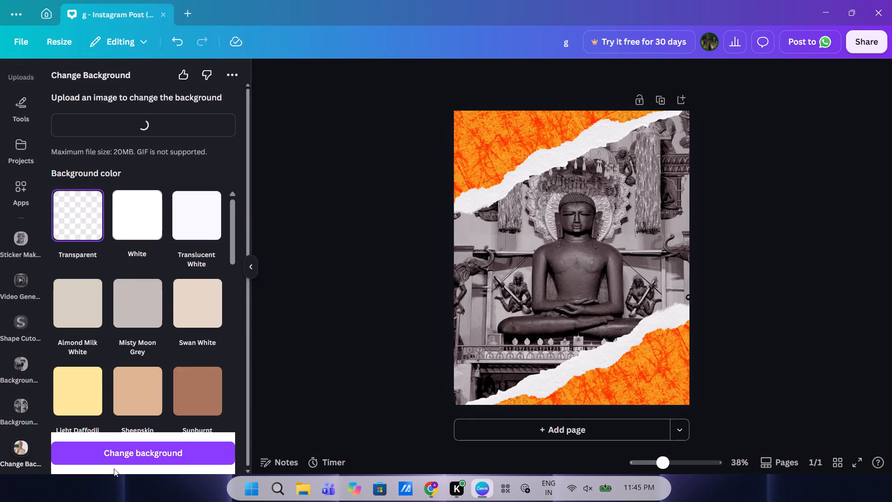
click(121, 456)
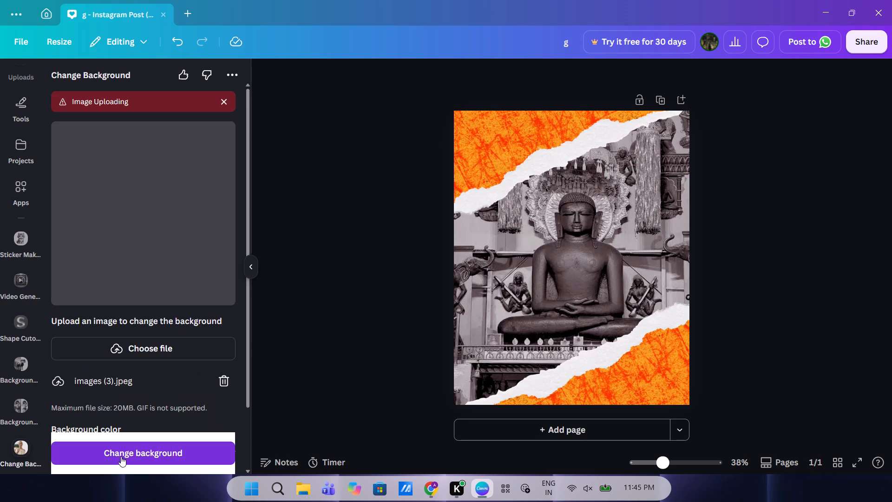
click(135, 457)
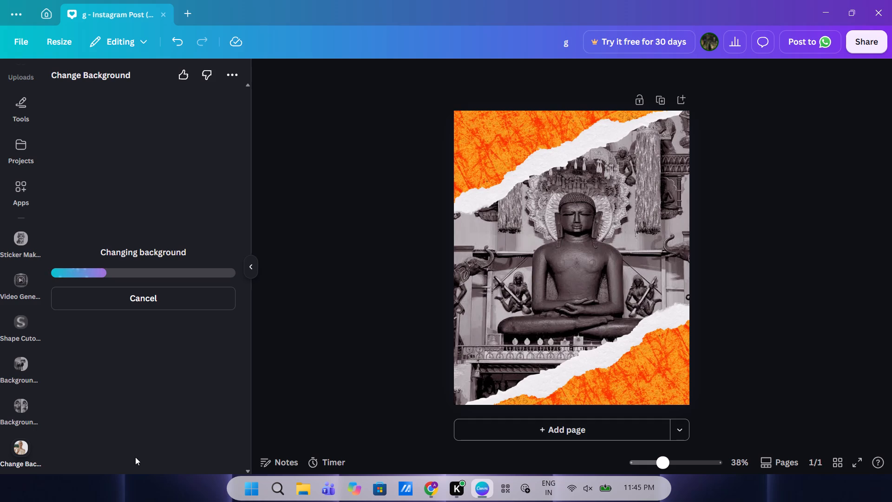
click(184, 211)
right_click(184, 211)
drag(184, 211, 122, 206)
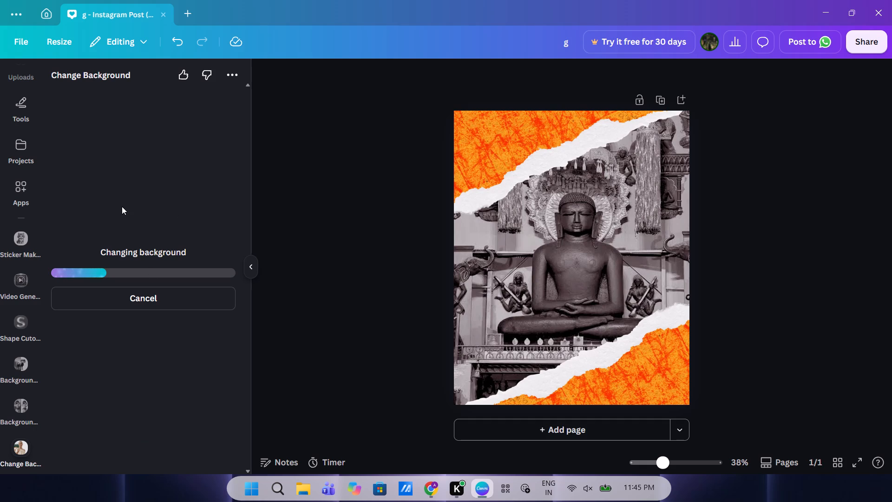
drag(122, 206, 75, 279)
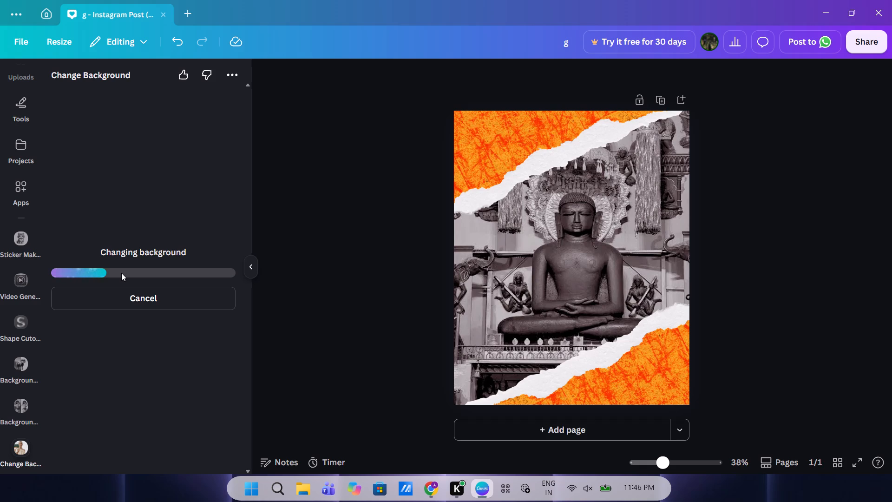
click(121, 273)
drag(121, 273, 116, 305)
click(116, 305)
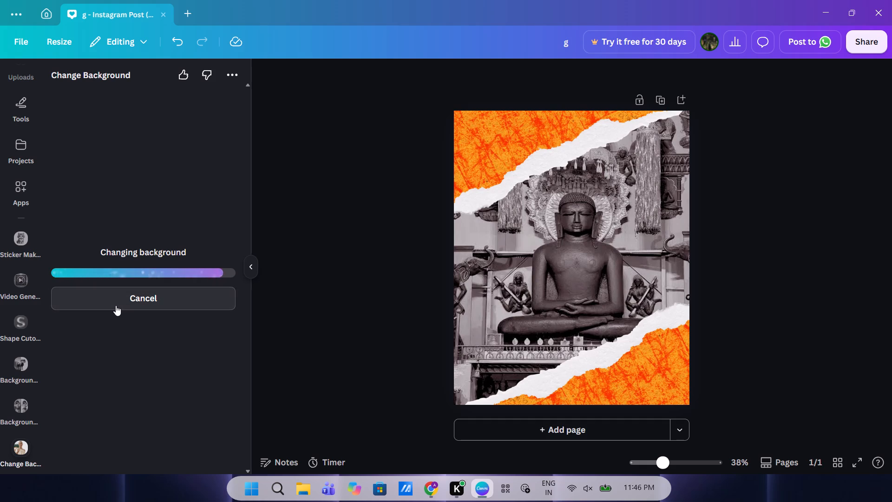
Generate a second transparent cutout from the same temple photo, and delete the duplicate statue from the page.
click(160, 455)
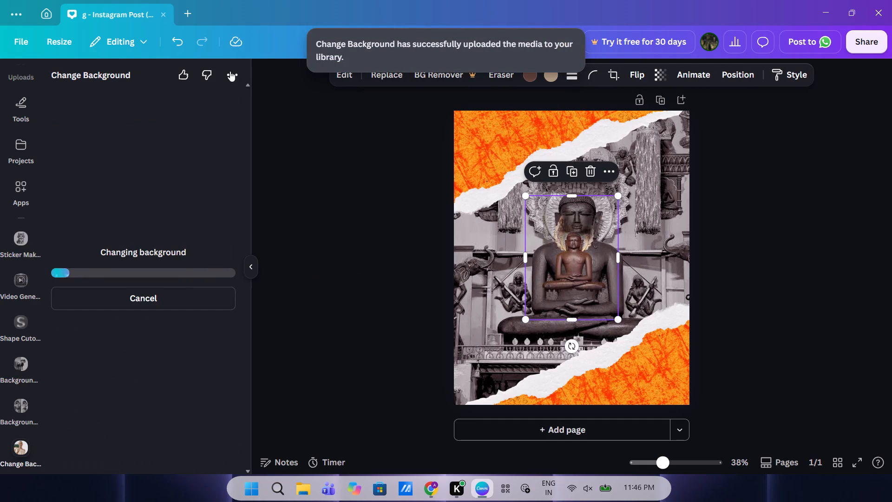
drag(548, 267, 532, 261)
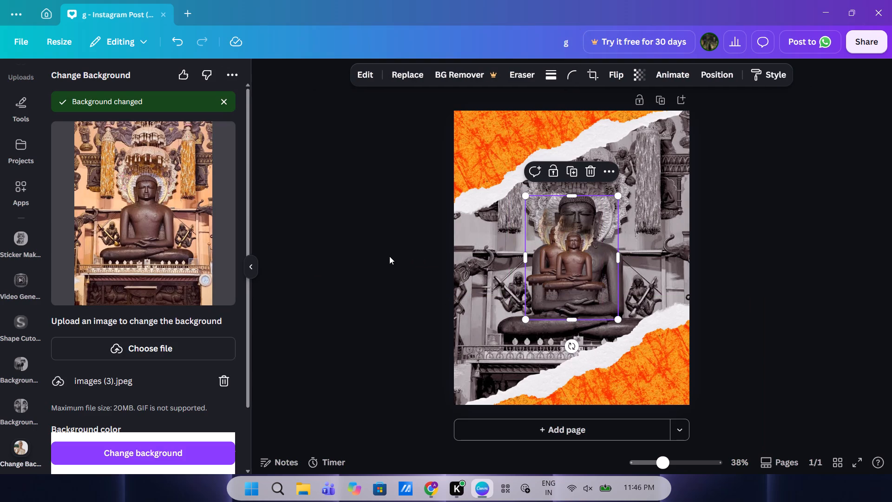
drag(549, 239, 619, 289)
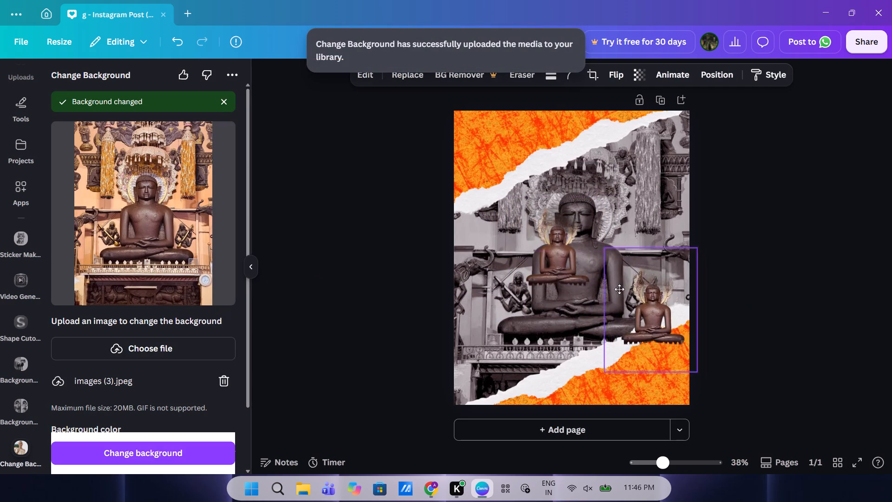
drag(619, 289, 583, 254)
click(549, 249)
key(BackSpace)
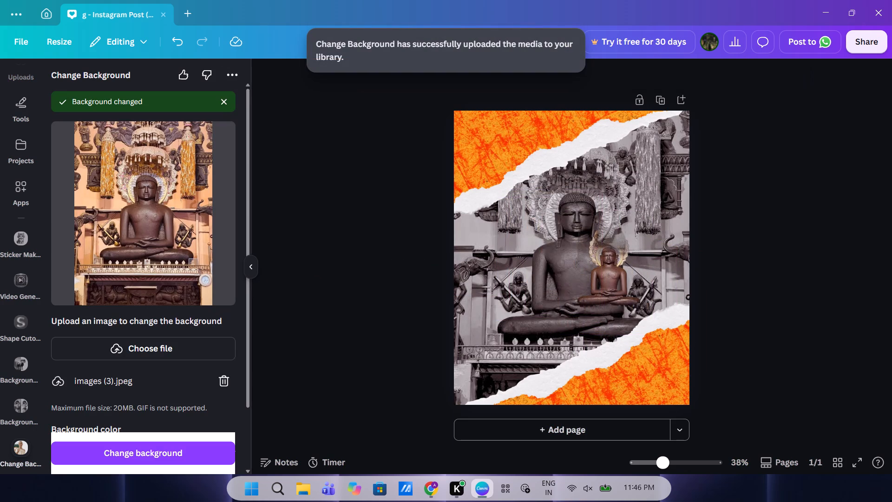
Move and enlarge the coloured statue cutout to fill the page at 1,080 × 1,350, aligned over the grey statue.
drag(580, 304, 512, 248)
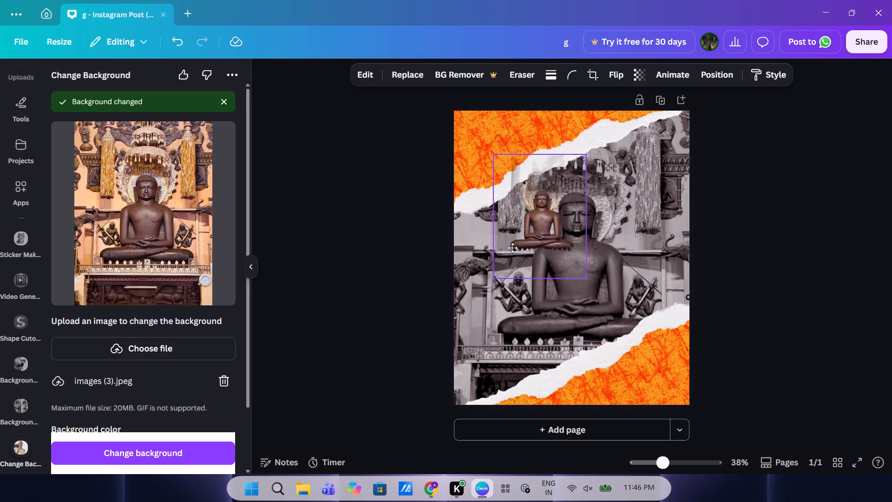
drag(512, 248, 527, 282)
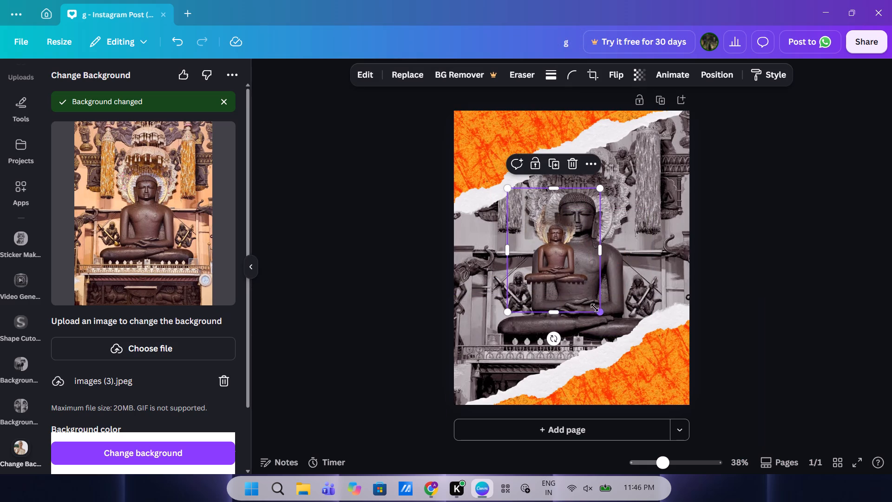
drag(597, 309, 689, 436)
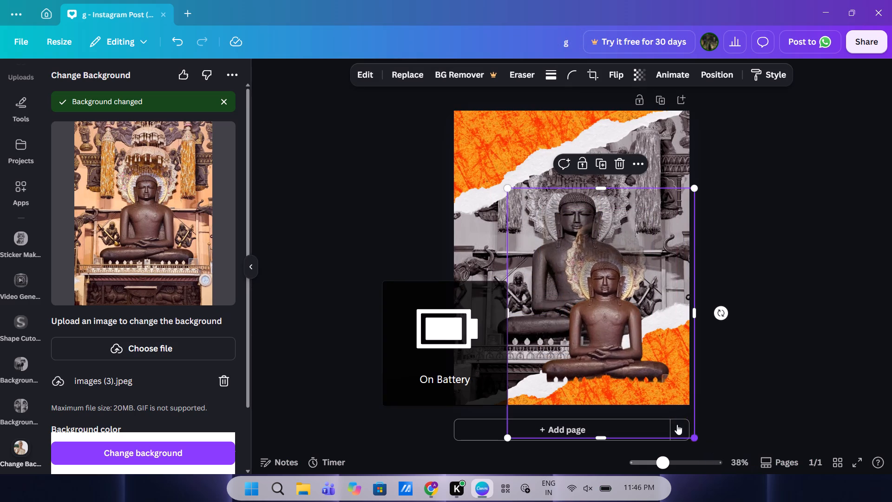
drag(611, 358, 568, 286)
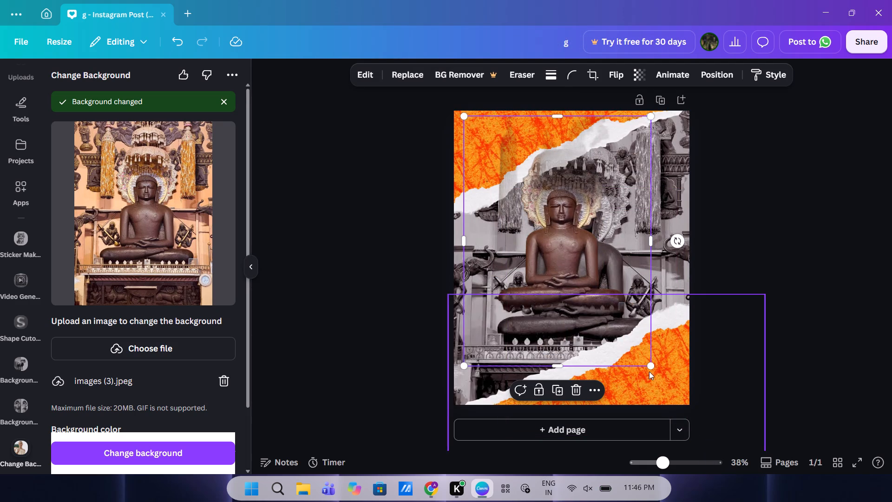
drag(650, 369, 682, 419)
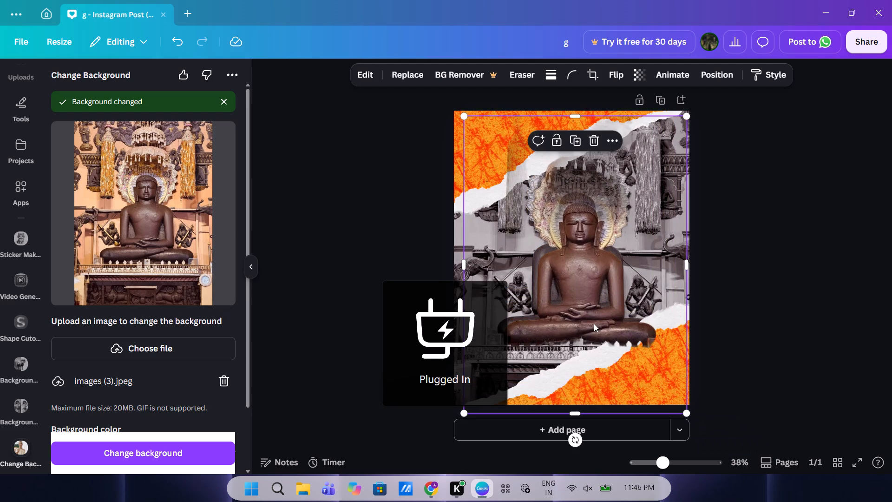
drag(594, 324, 587, 319)
click(677, 407)
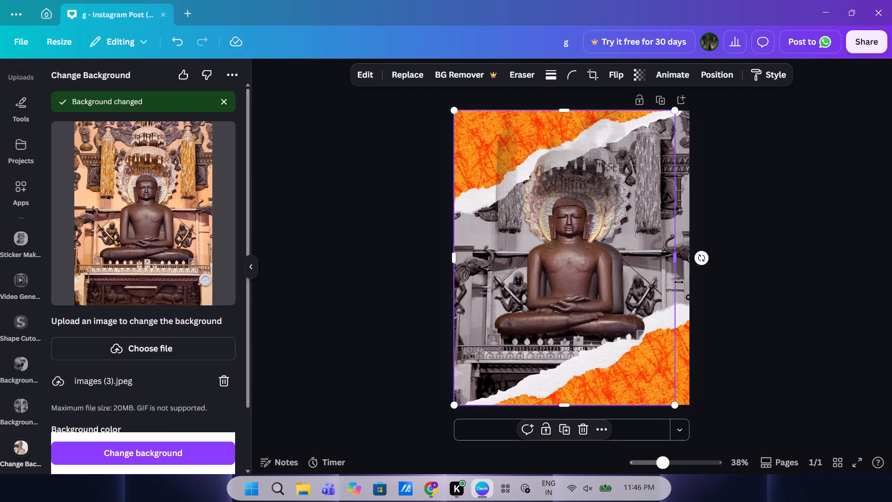
drag(678, 261, 692, 261)
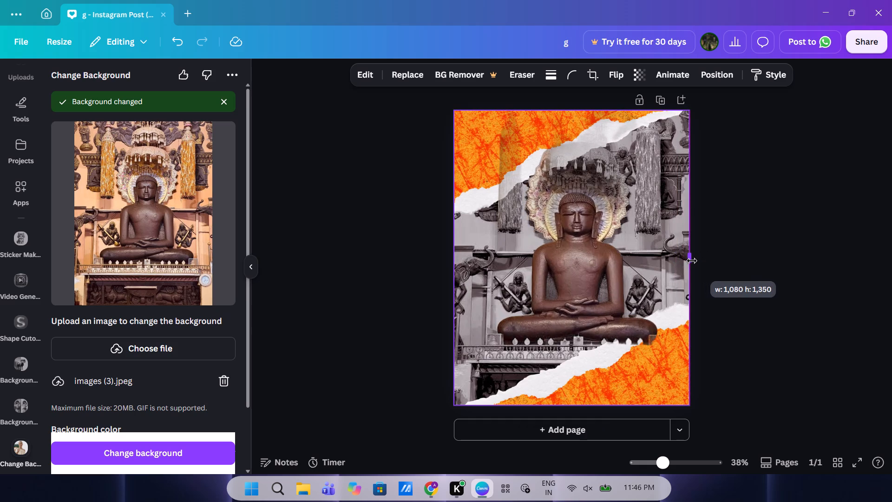
drag(692, 261, 695, 261)
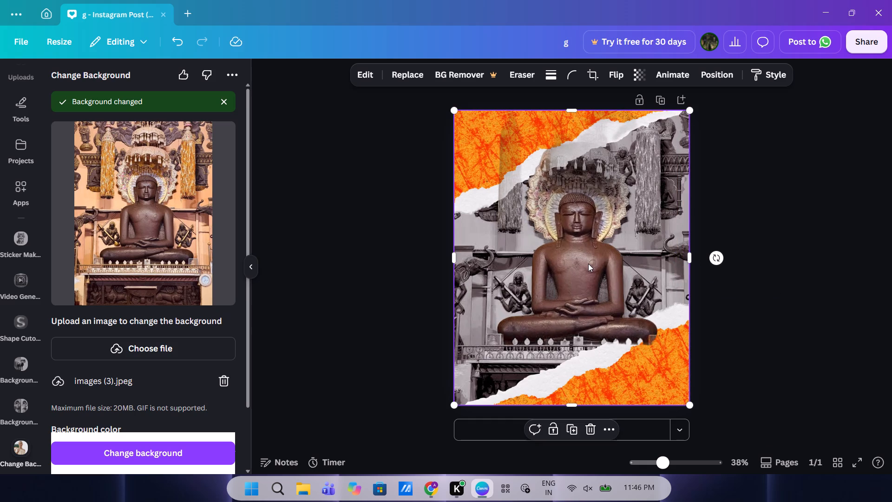
click(588, 264)
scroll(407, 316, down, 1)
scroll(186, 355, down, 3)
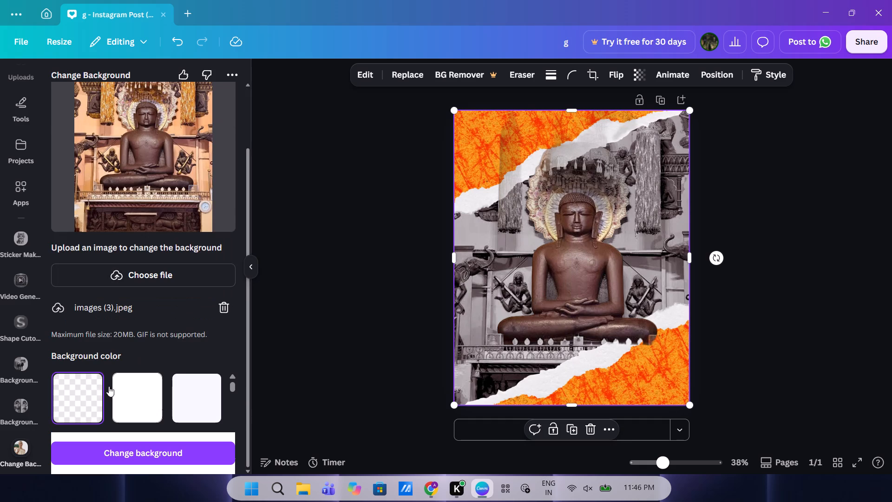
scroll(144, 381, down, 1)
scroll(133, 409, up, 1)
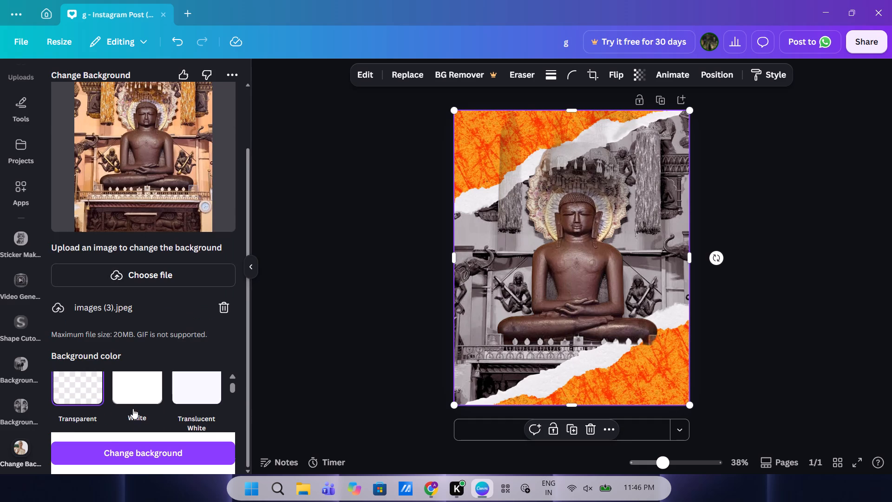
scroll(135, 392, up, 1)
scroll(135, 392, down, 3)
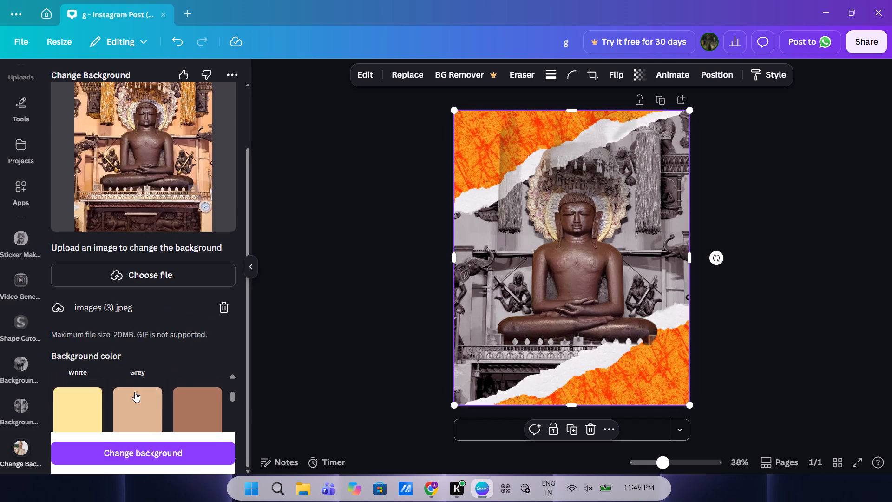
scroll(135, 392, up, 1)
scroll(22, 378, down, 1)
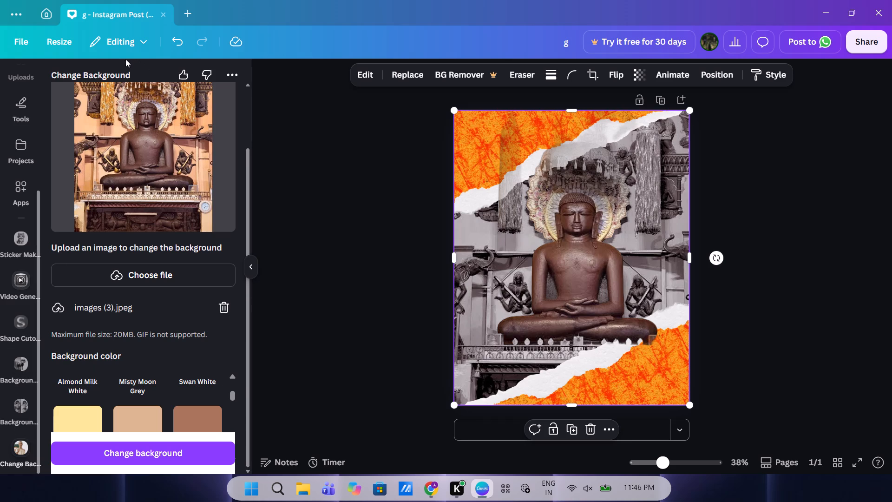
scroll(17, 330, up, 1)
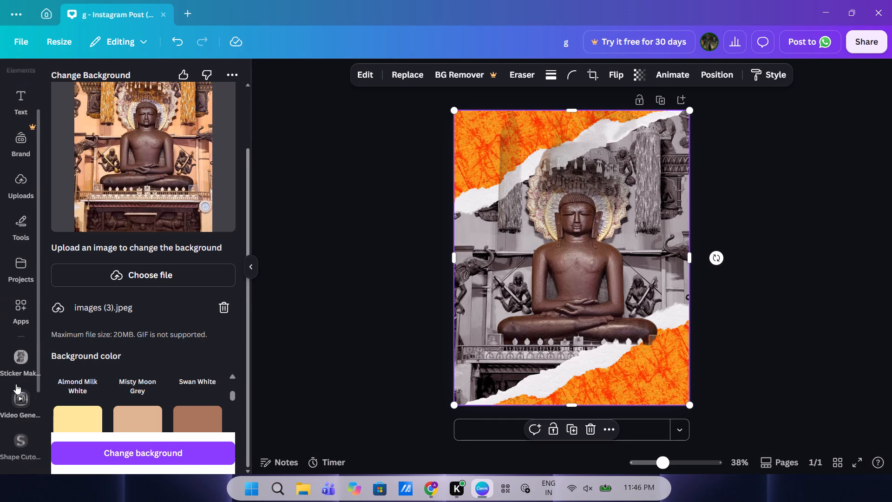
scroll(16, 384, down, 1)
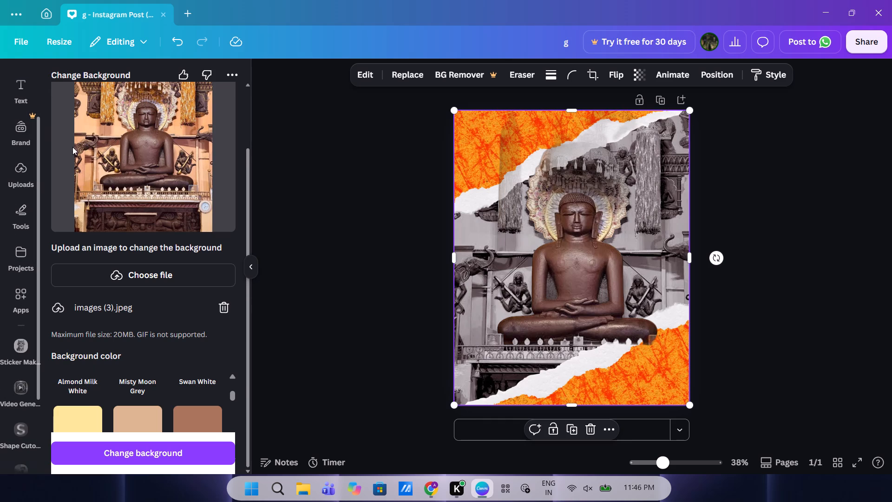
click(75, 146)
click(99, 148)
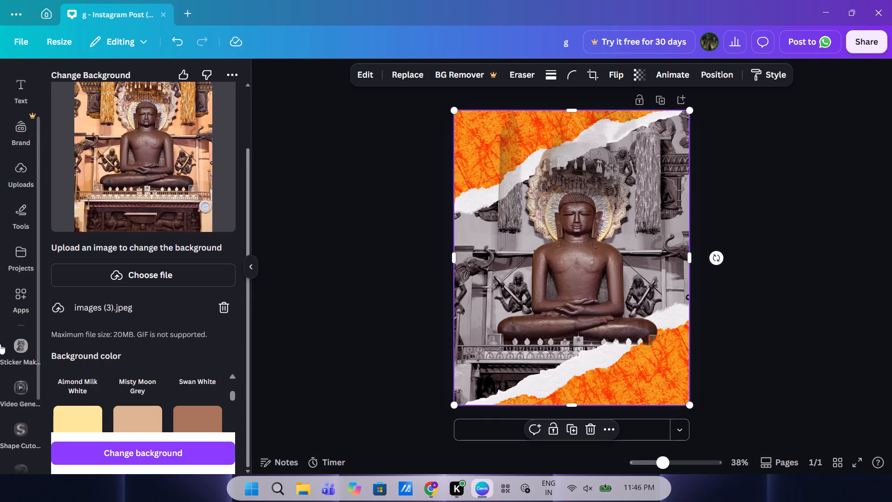
Remove the Sticker Maker, video generator, Shape Cutout and first background app shortcuts, and close the open app.
click(20, 342)
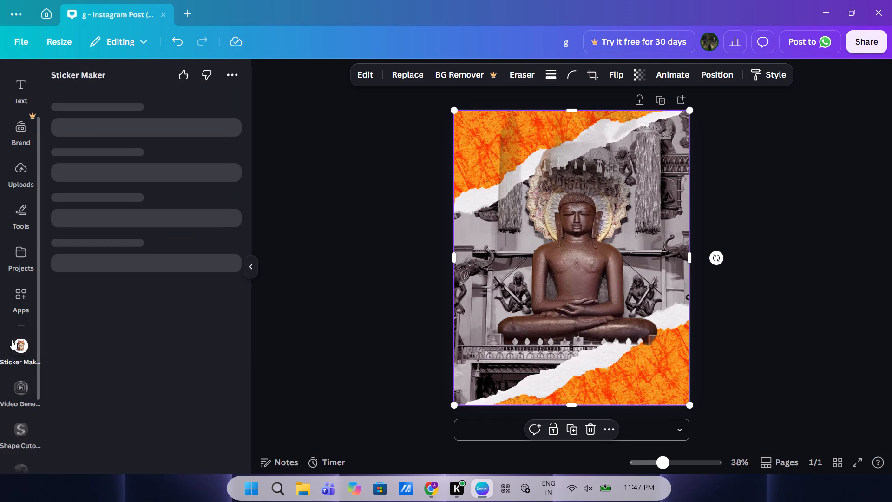
click(11, 339)
click(12, 339)
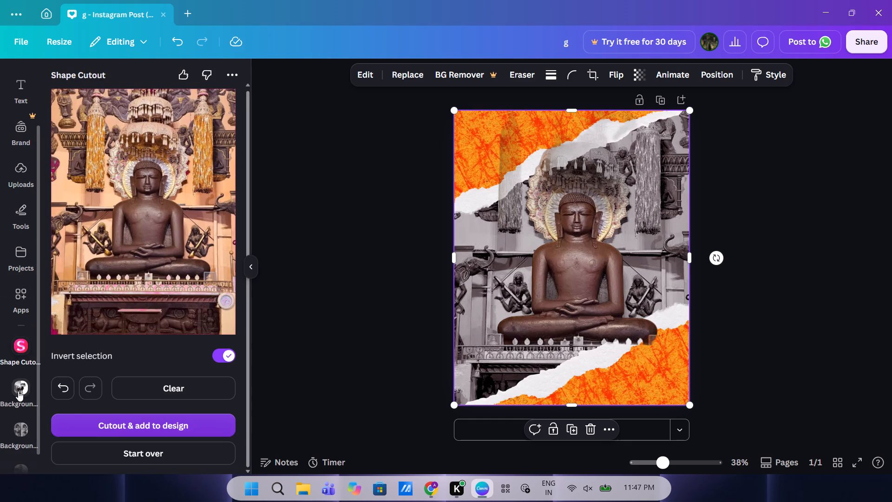
click(11, 338)
click(12, 355)
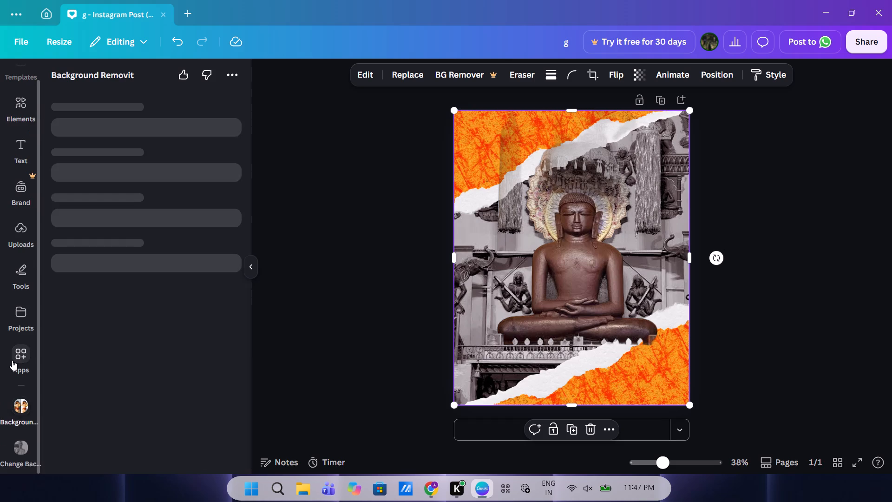
click(15, 401)
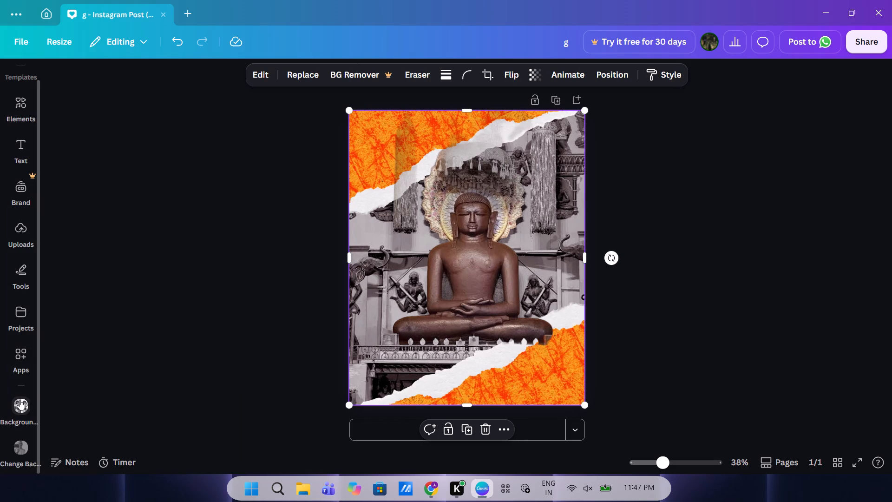
Send the coloured statue cutout backward two layers, behind both orange torn-paper pieces.
click(498, 249)
drag(498, 249, 526, 282)
drag(475, 272, 460, 275)
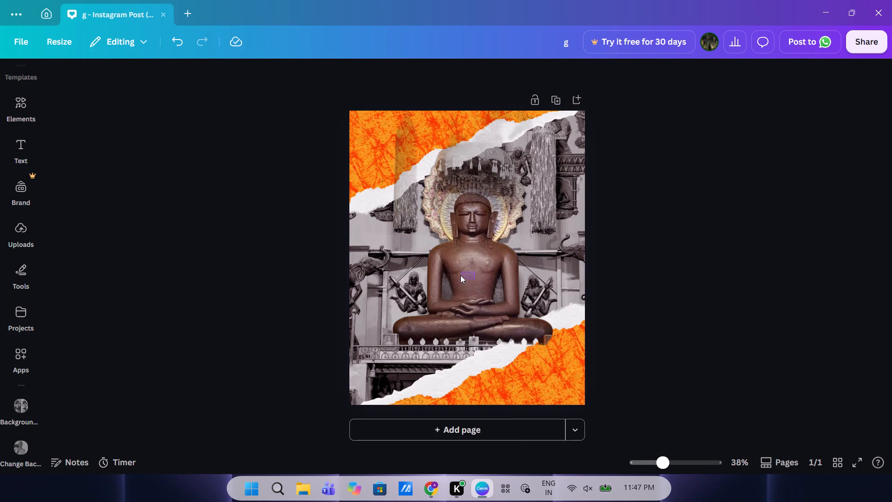
drag(460, 275, 459, 272)
click(461, 249)
click(461, 249)
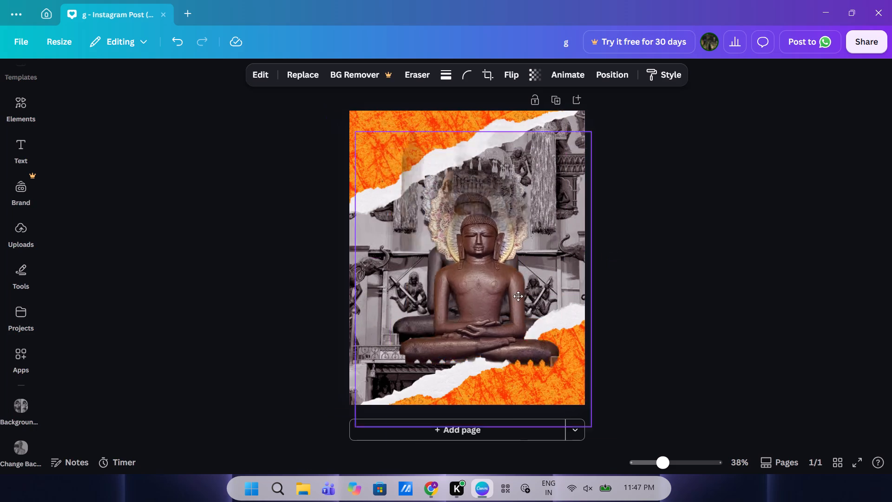
right_click(462, 249)
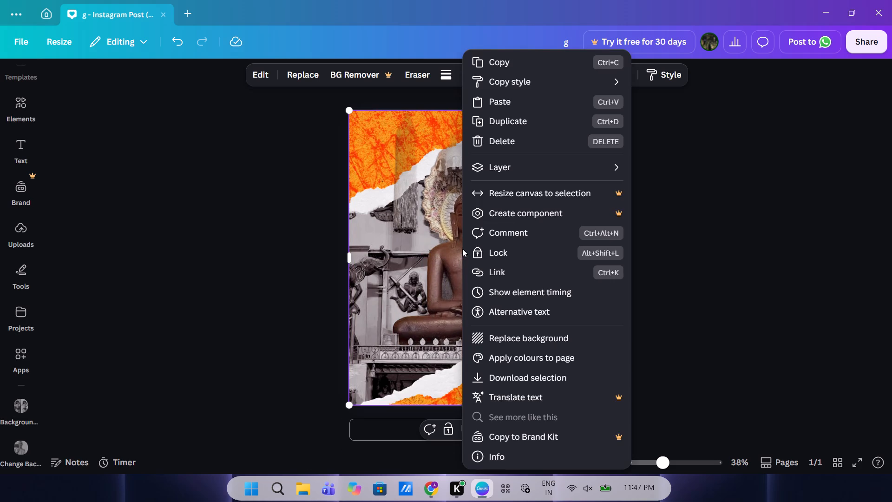
click(502, 167)
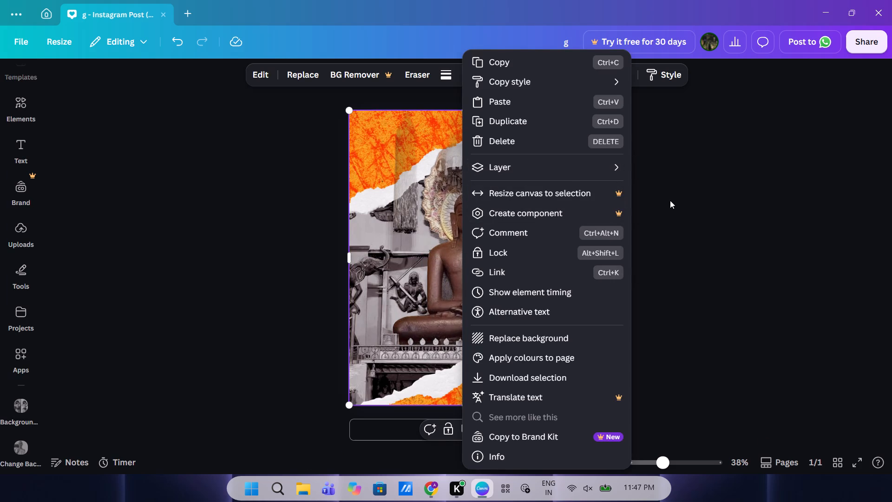
click(645, 200)
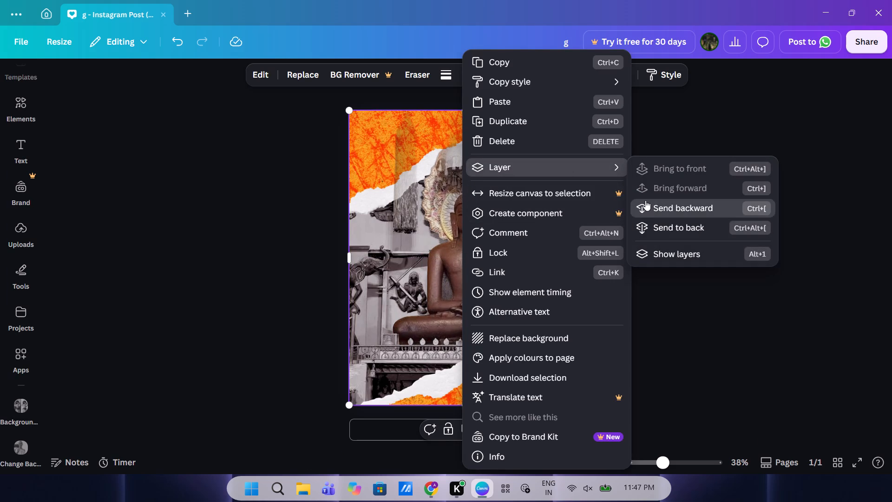
click(277, 234)
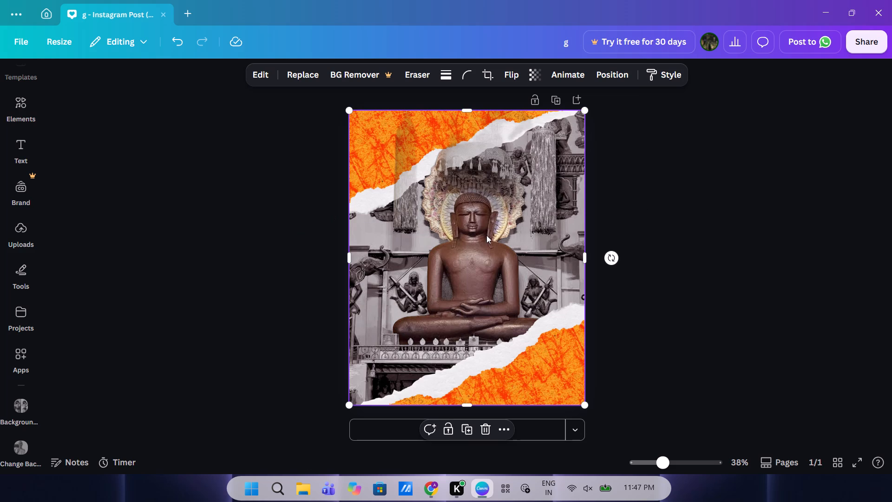
click(486, 235)
right_click(486, 235)
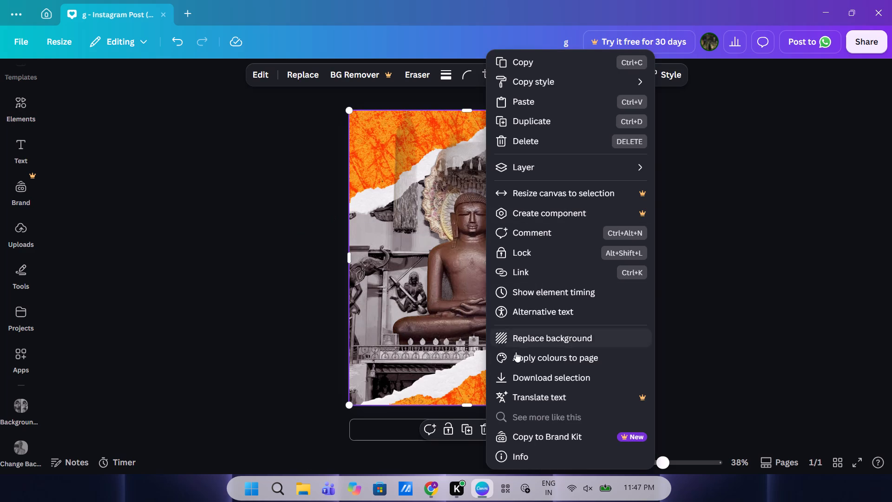
click(531, 172)
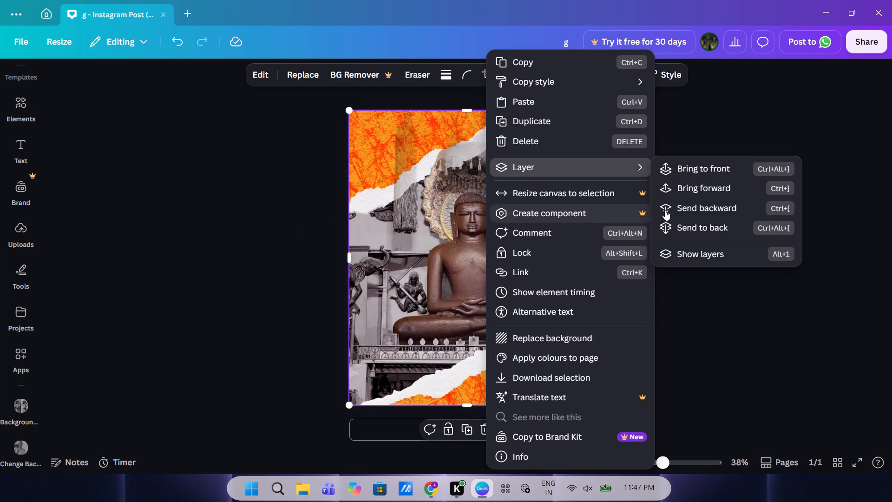
click(675, 208)
click(298, 226)
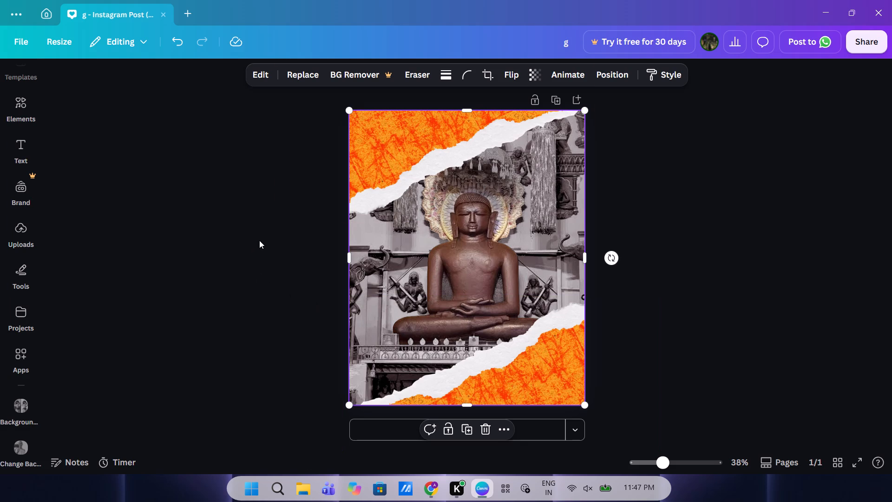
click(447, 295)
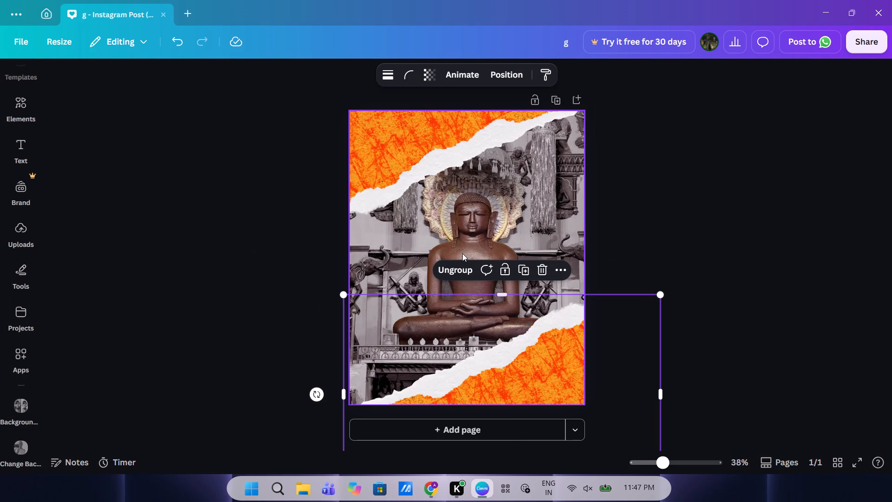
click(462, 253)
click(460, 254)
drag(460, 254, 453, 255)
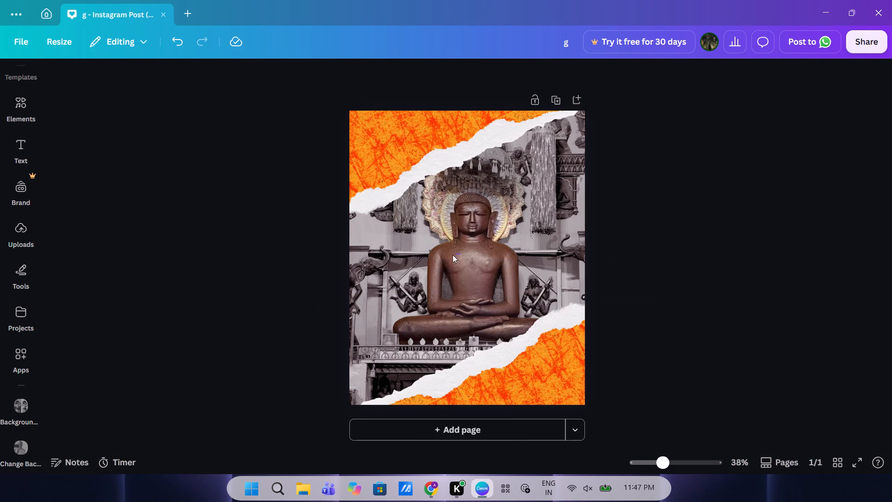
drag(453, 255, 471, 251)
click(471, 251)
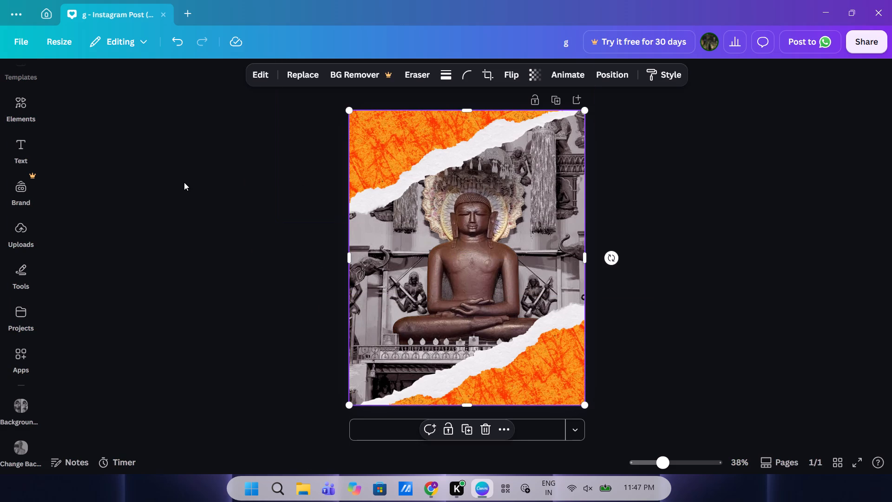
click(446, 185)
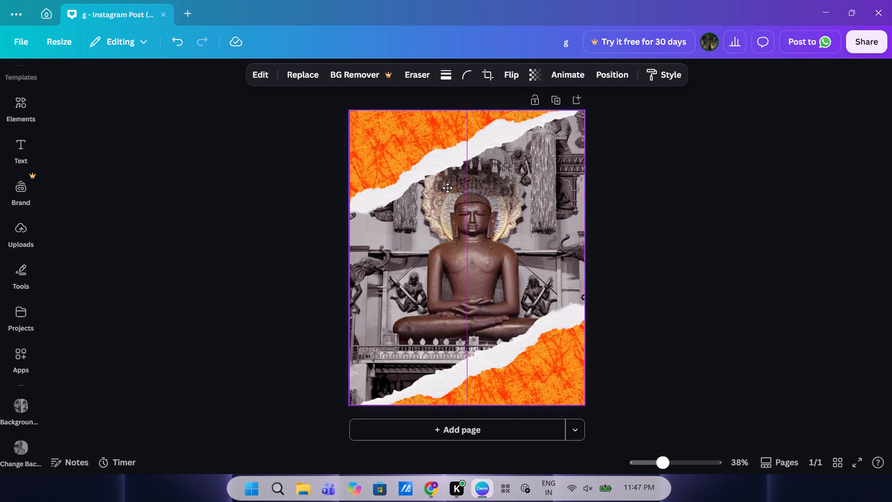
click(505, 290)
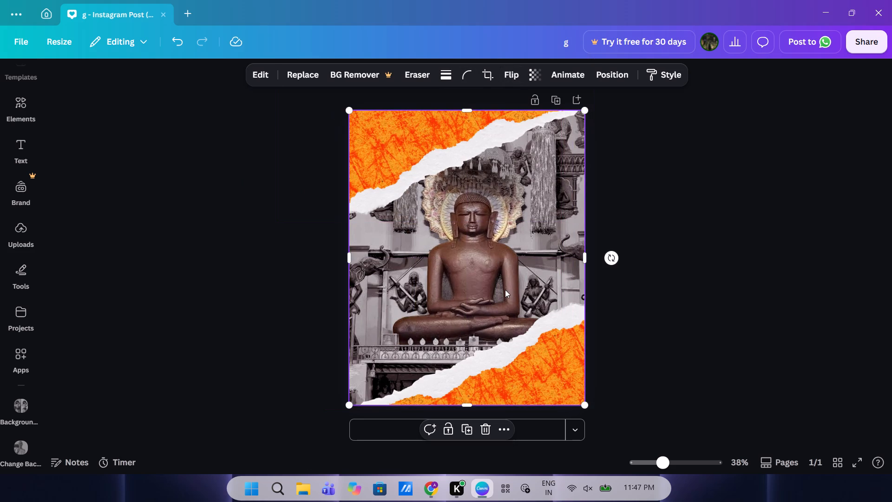
Adjust the coloured statue cutout's light, setting its brightness to 52 and contrast to 66.
click(462, 254)
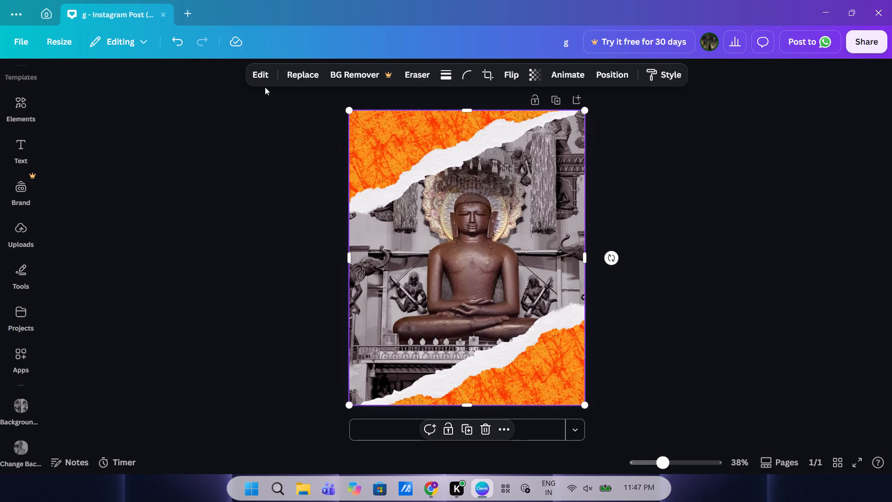
click(265, 77)
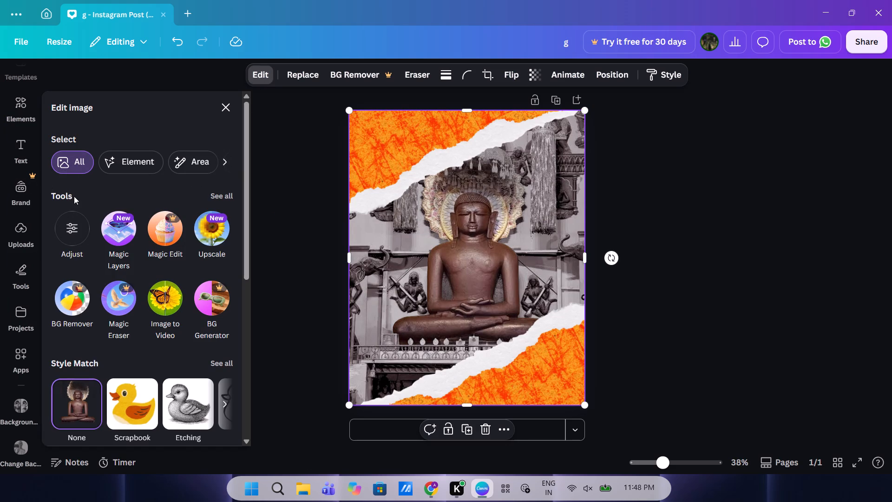
click(71, 233)
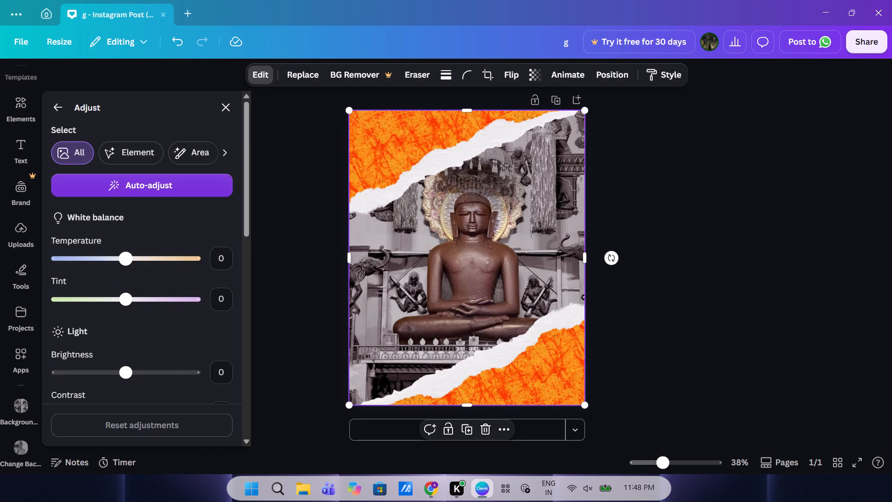
scroll(119, 346, down, 1)
drag(124, 366, 139, 368)
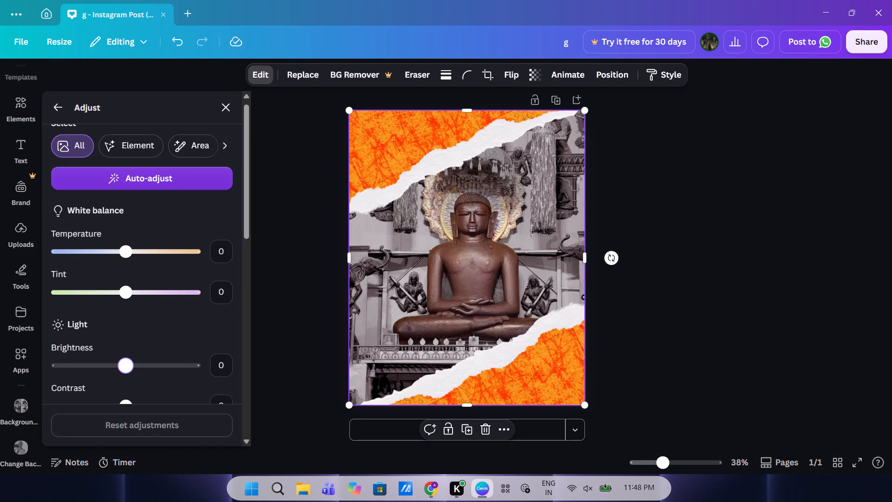
drag(139, 368, 140, 370)
drag(140, 370, 147, 369)
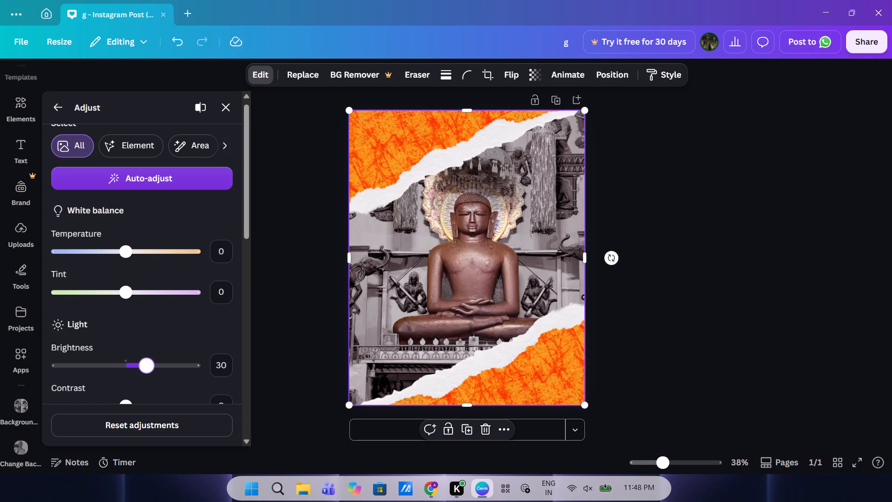
drag(147, 369, 162, 363)
scroll(162, 363, down, 1)
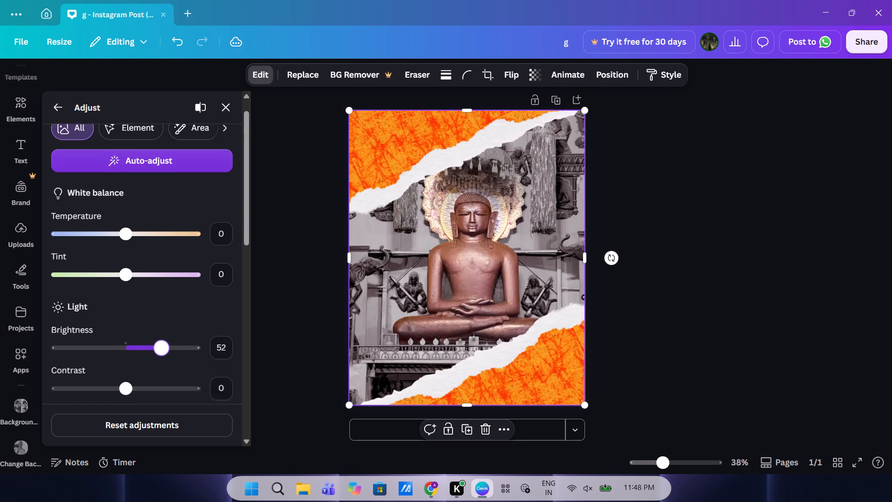
scroll(162, 363, down, 1)
drag(133, 324, 172, 337)
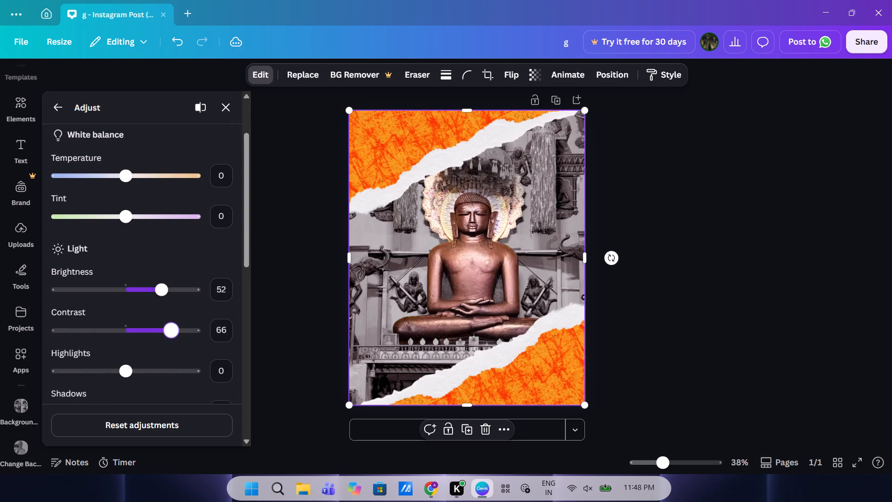
Adjust the statue cutout's light settings to contrast -31, highlights 76 and shadows 96.
drag(172, 337, 104, 328)
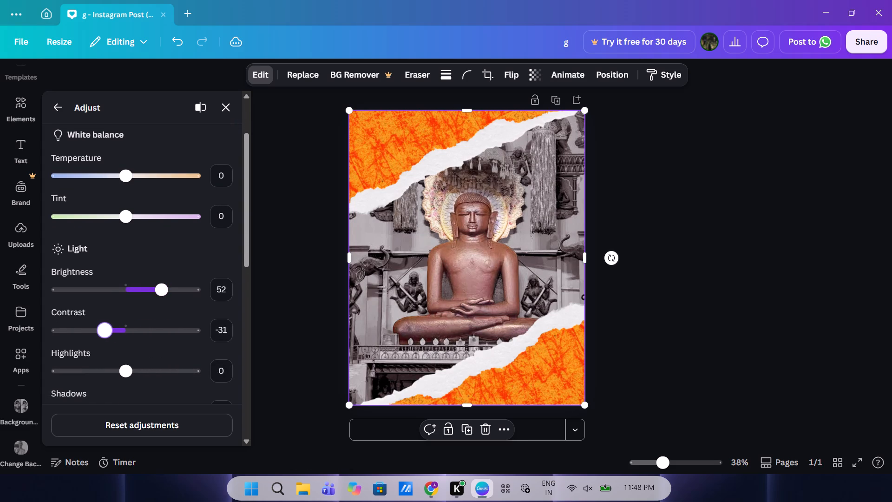
scroll(104, 328, down, 1)
drag(129, 311, 157, 310)
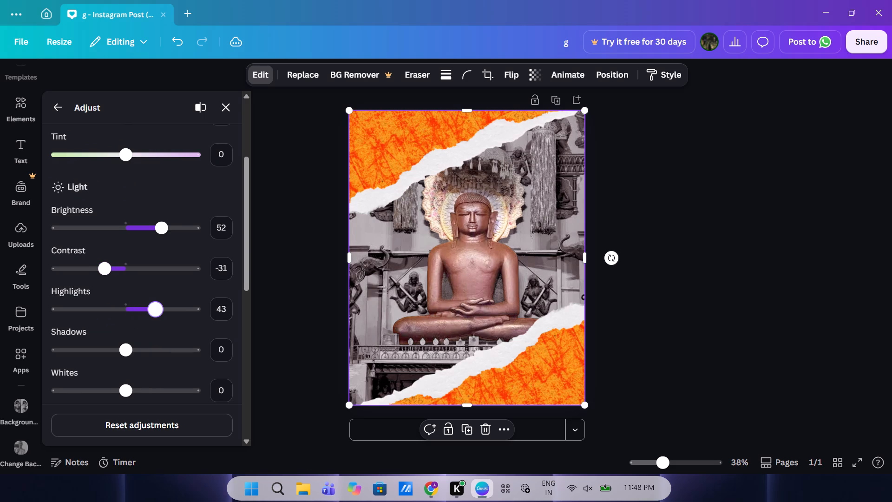
drag(157, 310, 216, 304)
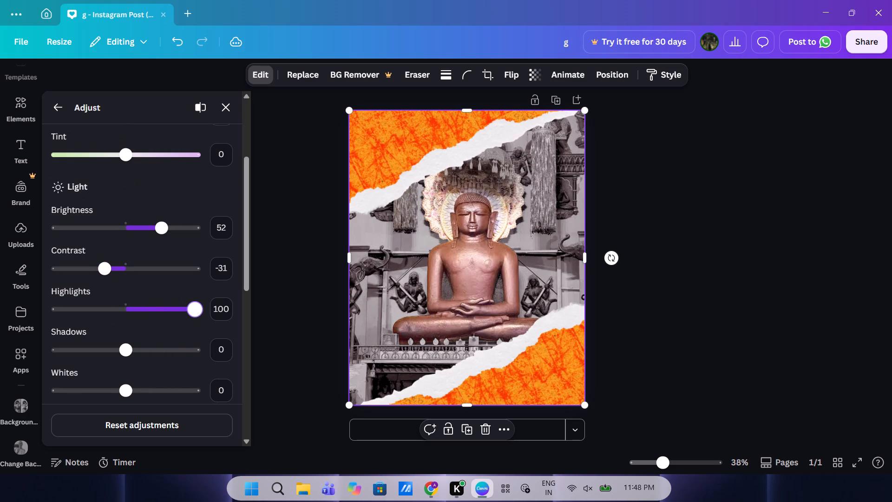
drag(216, 304, 179, 320)
scroll(179, 320, down, 1)
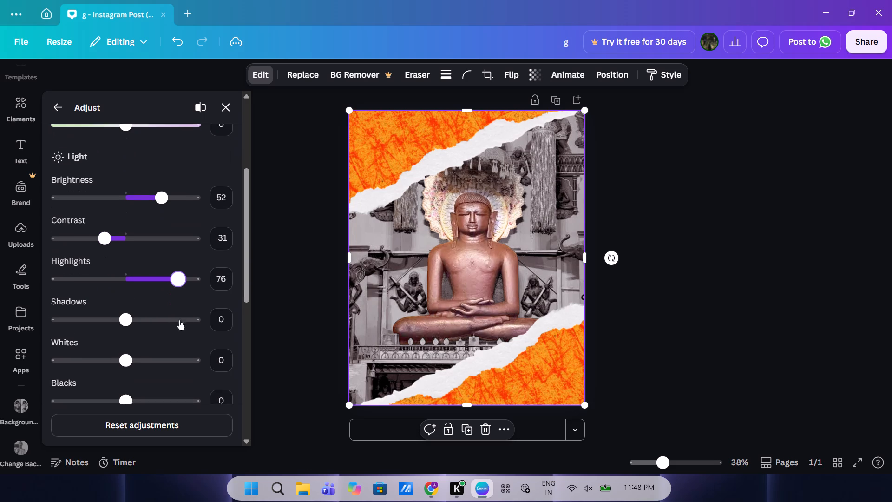
drag(126, 322, 194, 330)
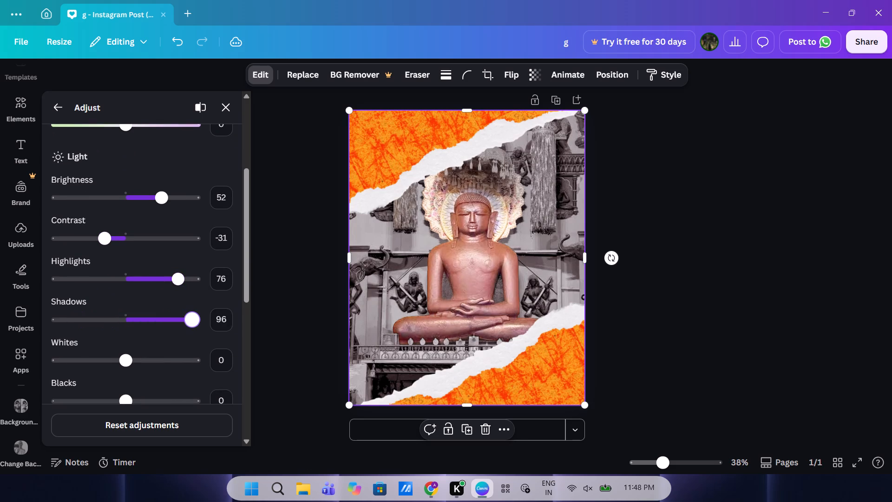
Adjust the statue cutout's light settings to shadows 26, whites 25 and blacks 4.
drag(194, 330, 144, 329)
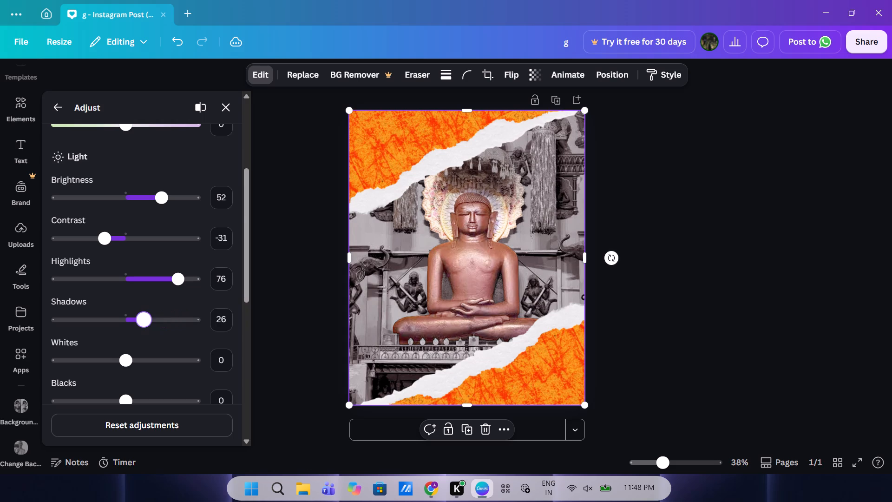
scroll(144, 329, down, 1)
drag(123, 308, 141, 318)
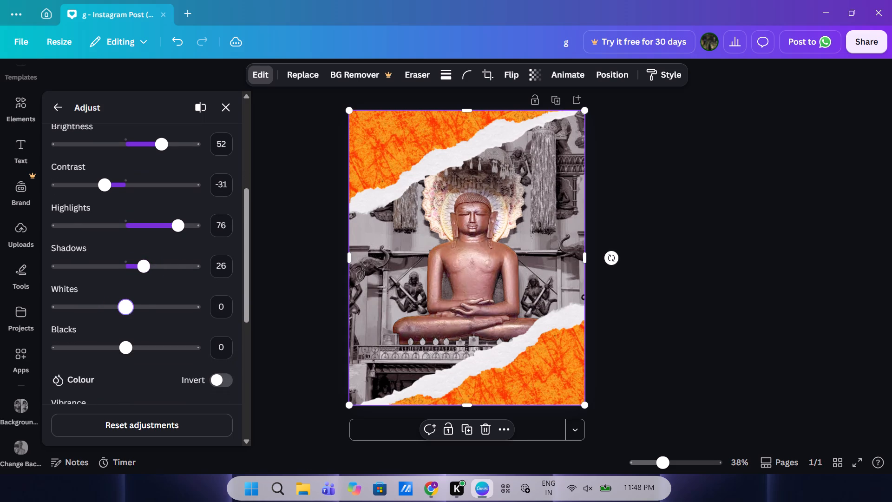
drag(141, 318, 145, 319)
scroll(145, 319, down, 1)
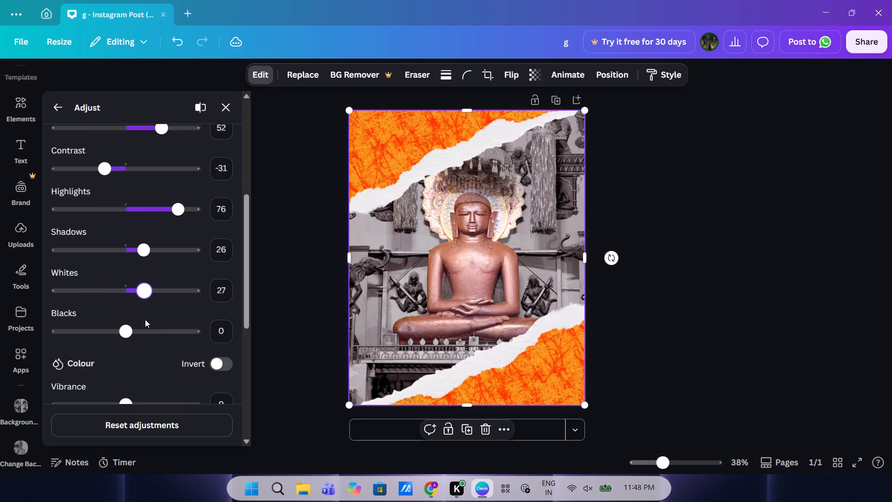
scroll(145, 319, down, 1)
click(147, 277)
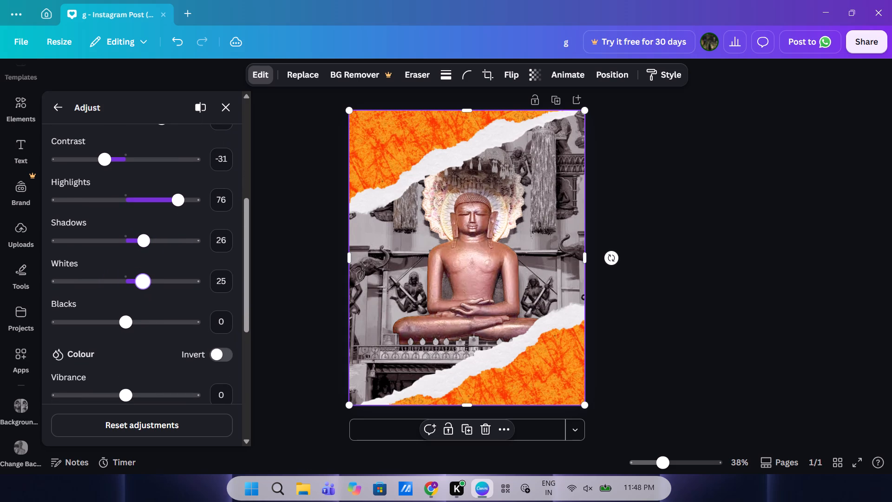
drag(118, 320, 89, 328)
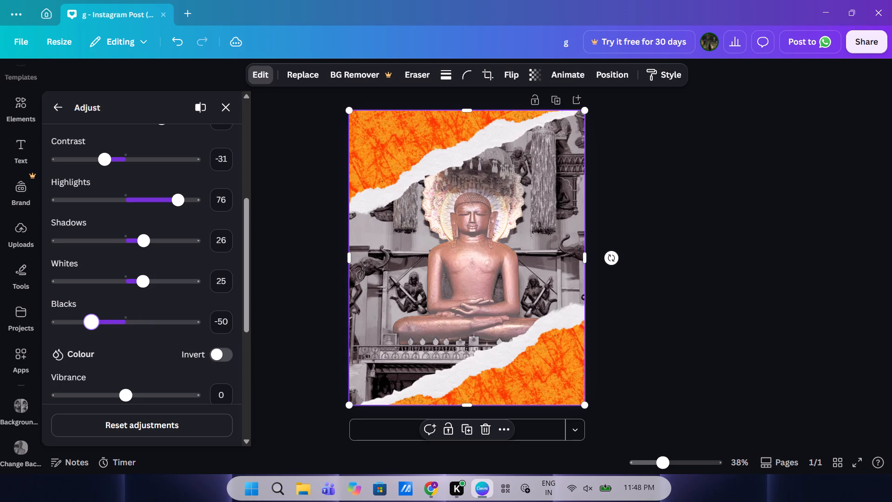
drag(89, 328, 144, 324)
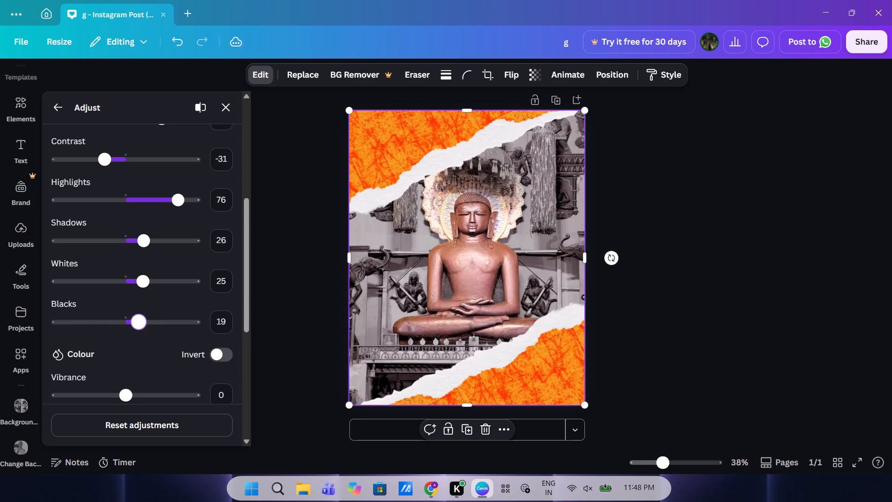
drag(144, 324, 129, 326)
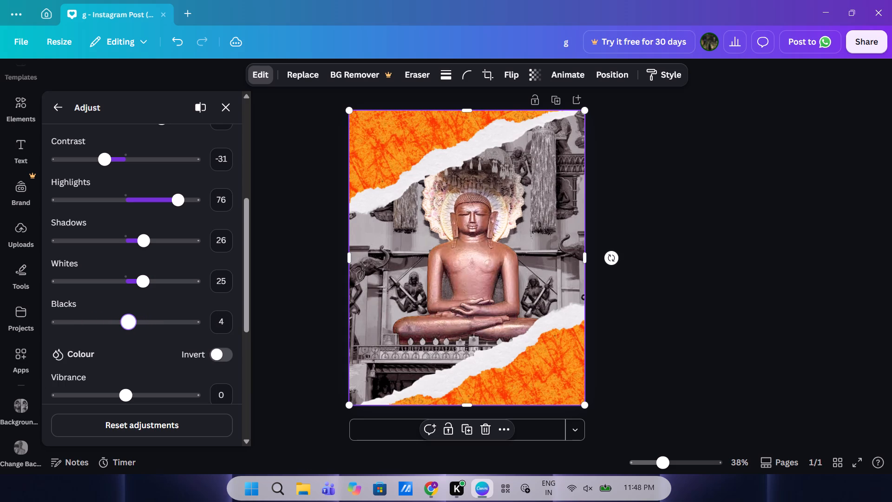
scroll(129, 326, down, 1)
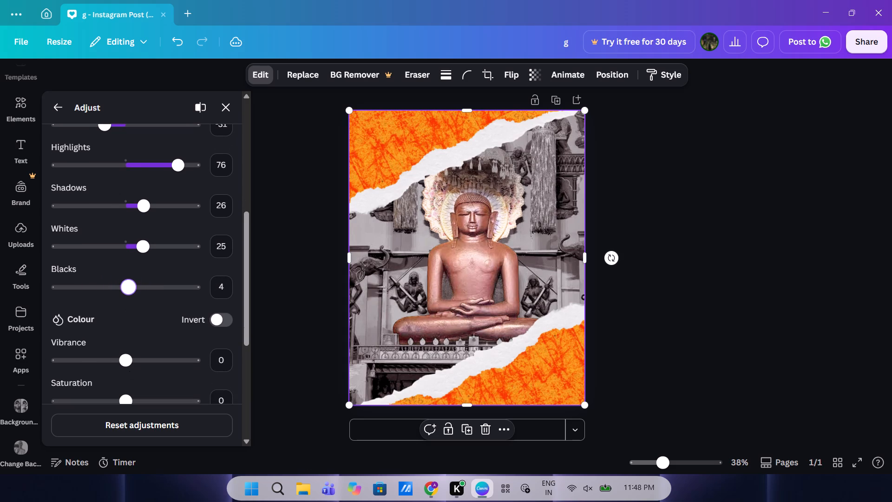
click(127, 290)
click(125, 290)
Lower the statue cutout's shadows to 13 and its whites to -36.
drag(141, 205, 135, 206)
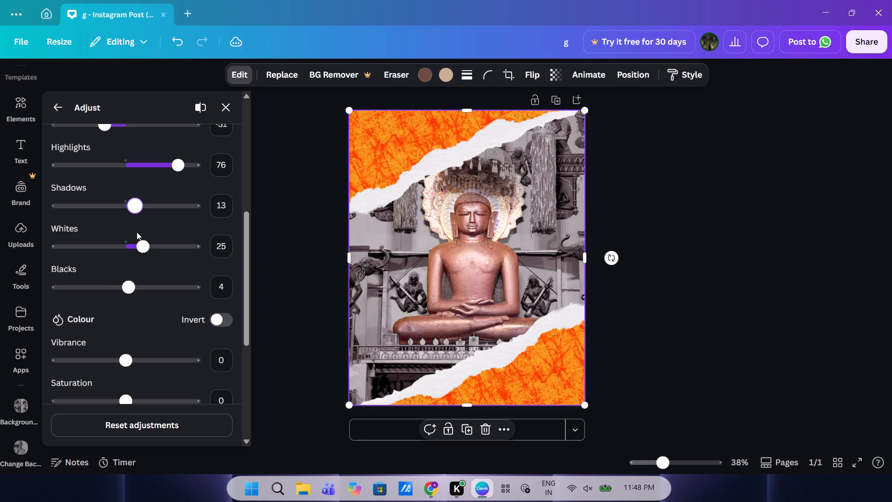
drag(140, 249, 105, 251)
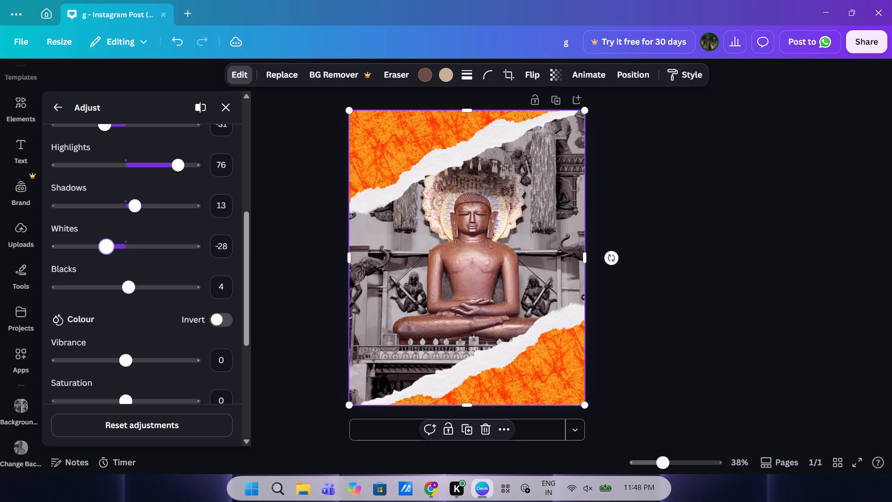
drag(105, 251, 66, 253)
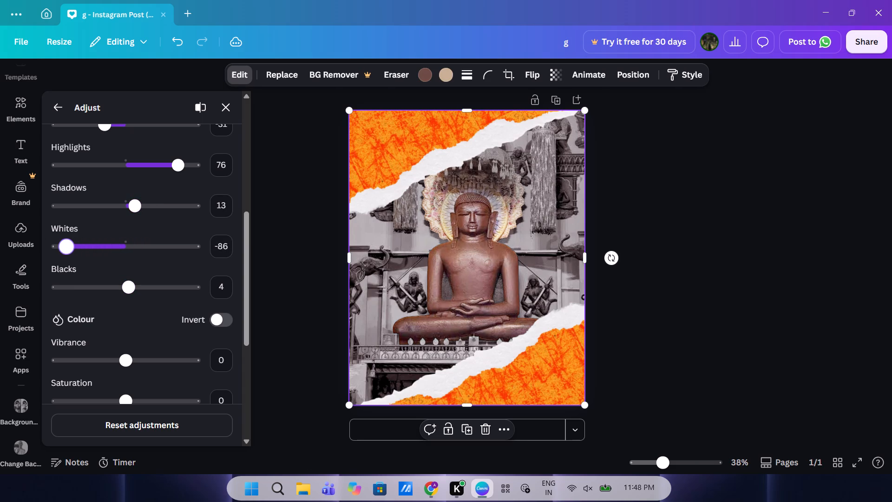
drag(66, 253, 101, 255)
Set the statue cutout's sharpness to 7, add moderate positive clarity and vignette, and close the adjustments.
scroll(101, 255, down, 1)
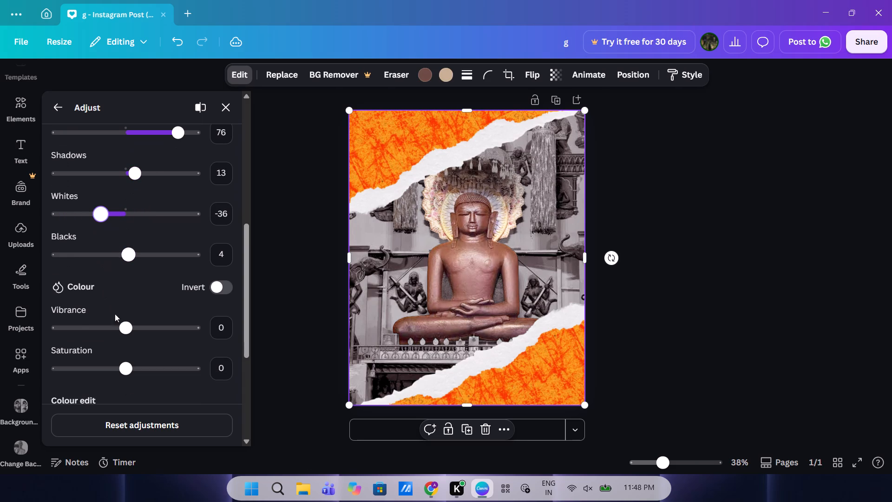
scroll(124, 326, down, 2)
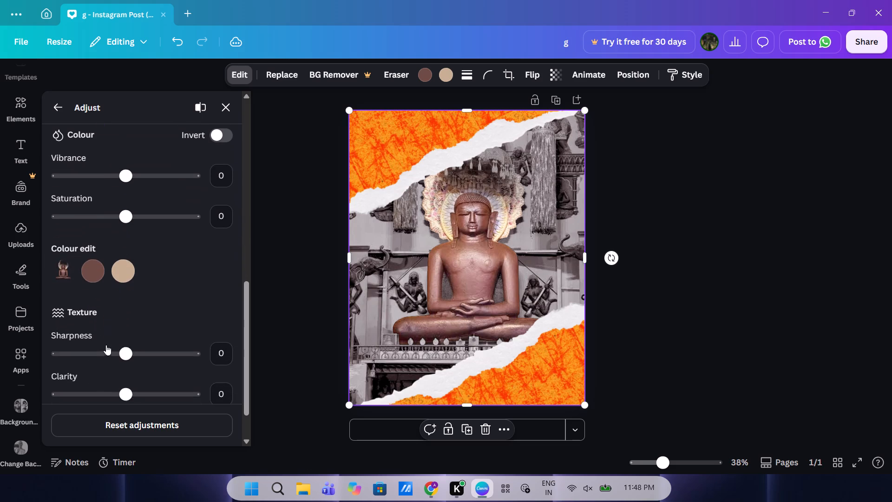
drag(126, 363, 128, 360)
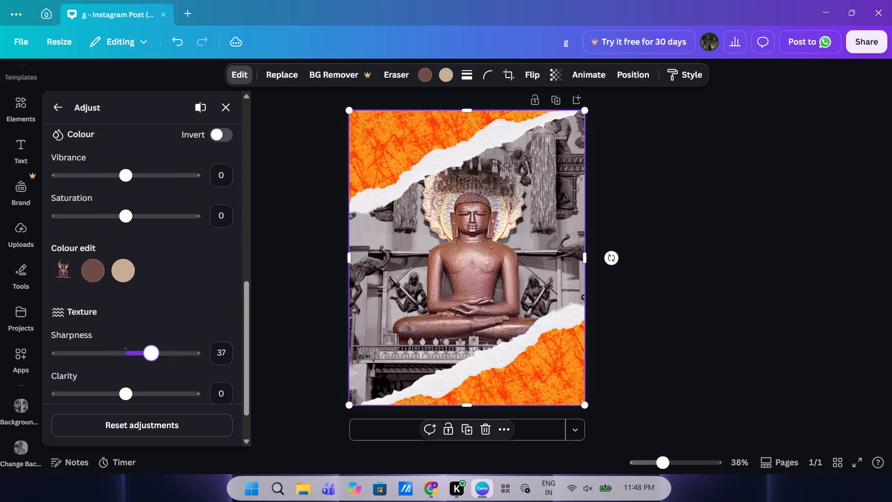
drag(128, 360, 131, 362)
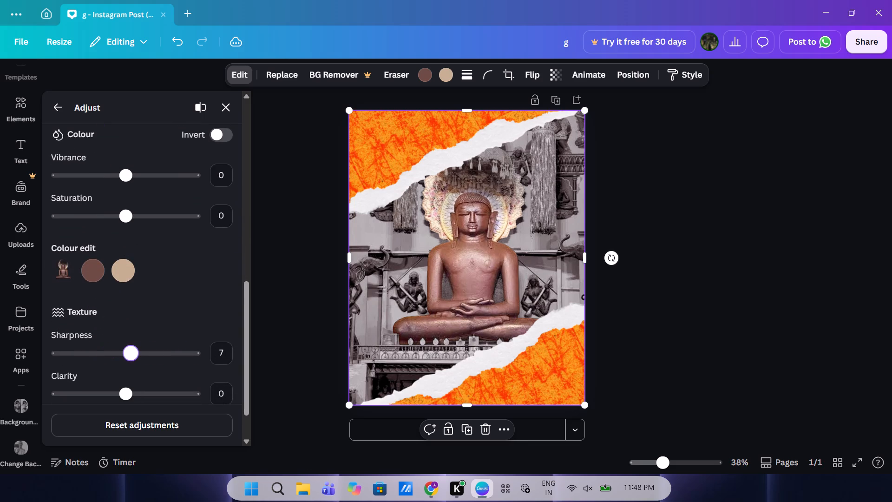
scroll(131, 362, down, 1)
drag(135, 348, 164, 349)
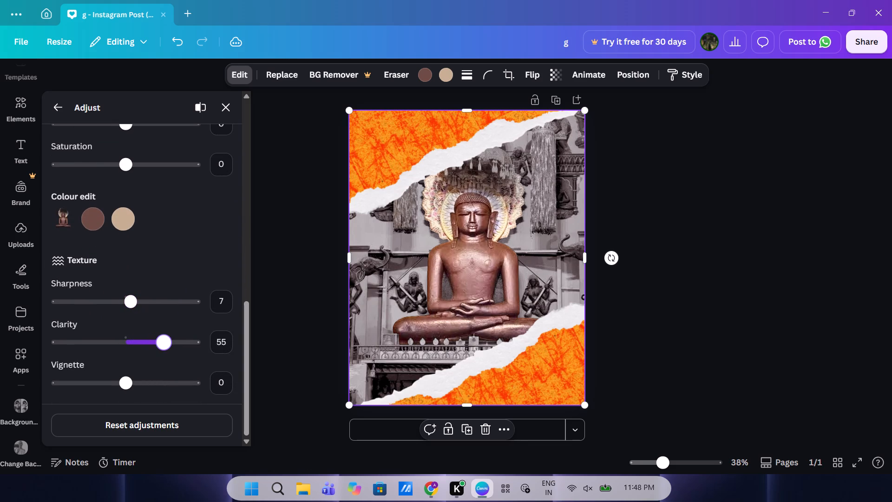
drag(164, 349, 144, 350)
scroll(144, 350, down, 1)
drag(129, 381, 148, 388)
click(328, 277)
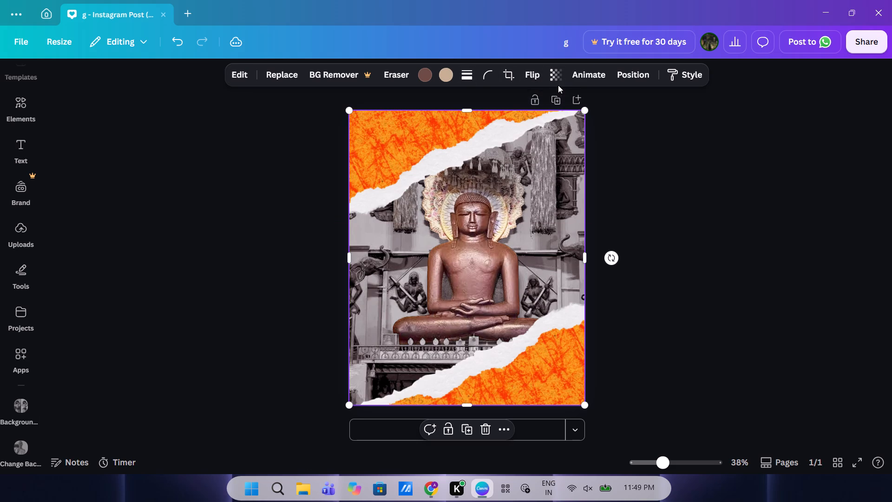
click(365, 286)
click(284, 222)
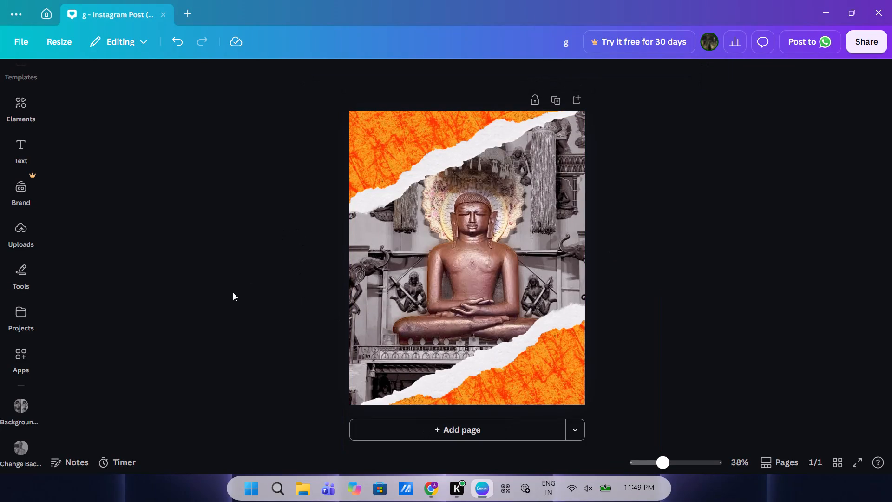
Fade the grey temple background layer to slightly more than half opacity, and close the layer list.
key(alt+1)
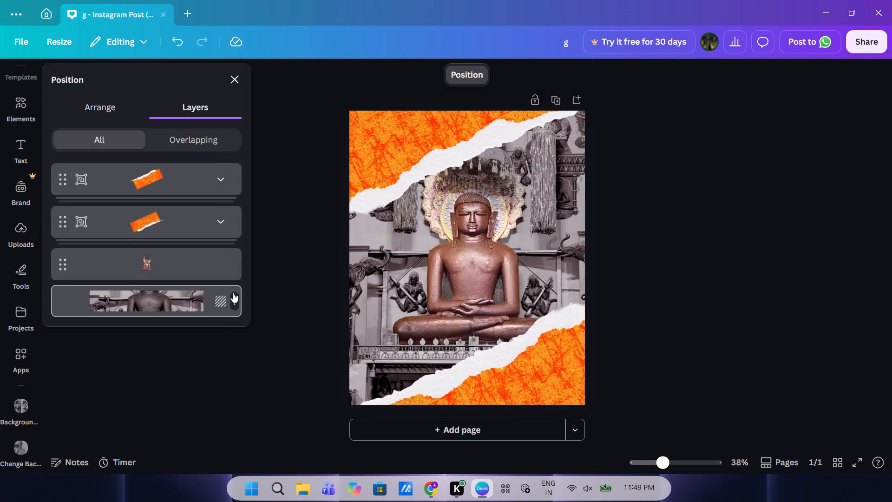
click(132, 280)
click(135, 287)
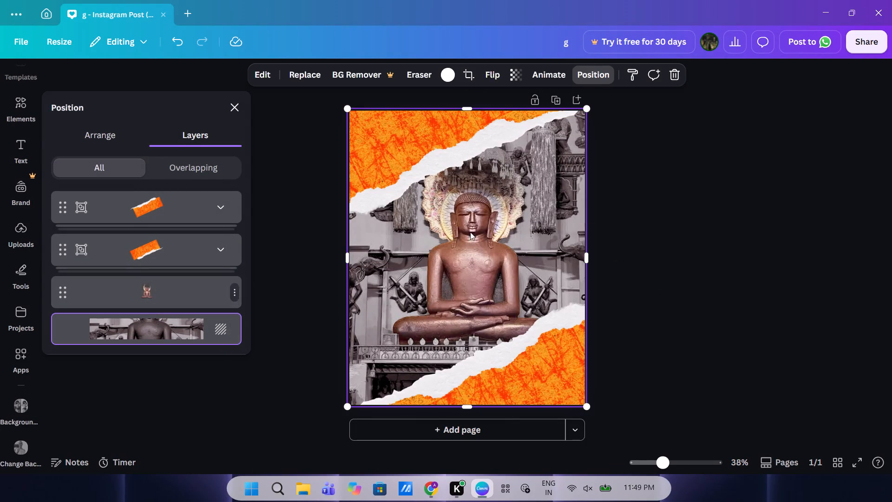
click(512, 79)
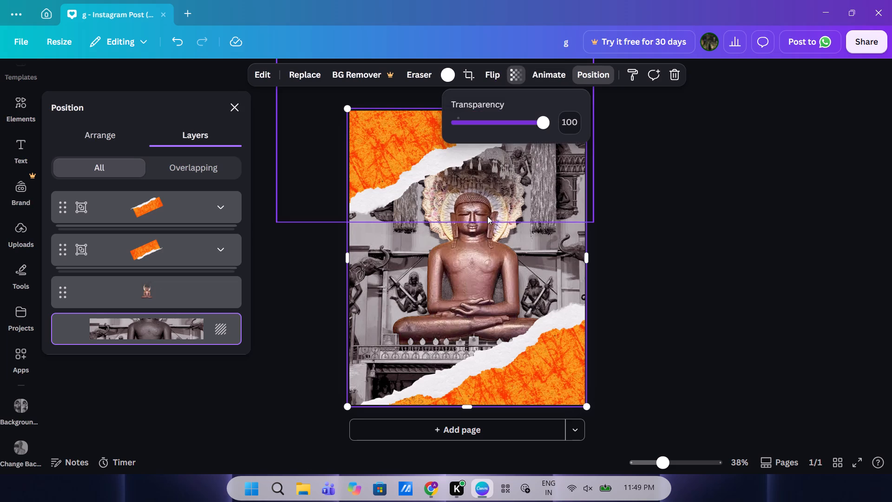
drag(516, 120, 504, 122)
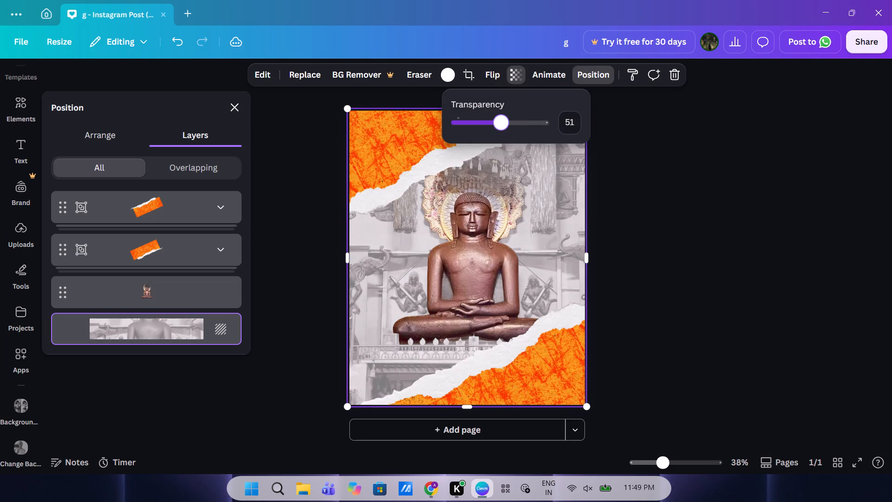
drag(504, 122, 510, 121)
click(331, 244)
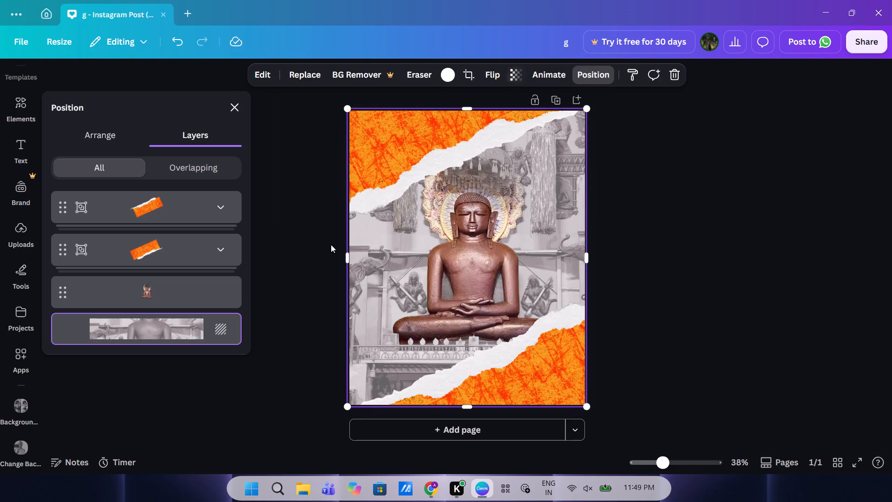
click(472, 236)
click(763, 197)
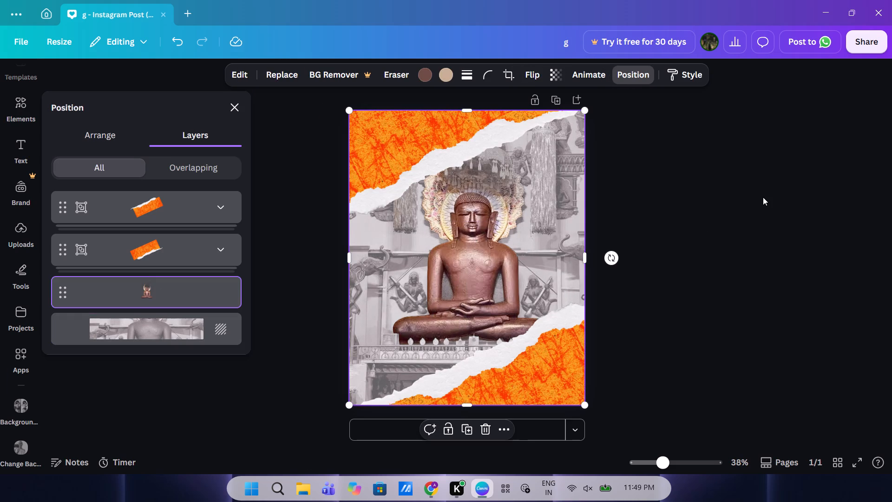
click(304, 355)
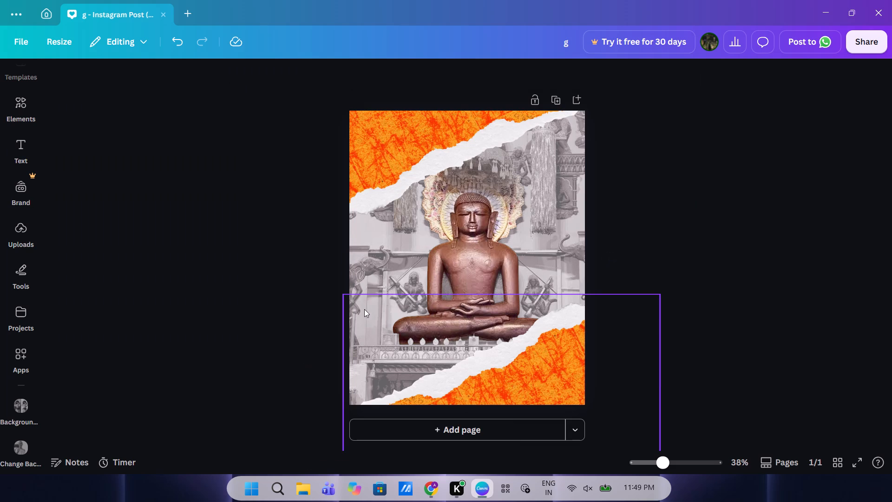
click(364, 308)
click(289, 277)
Recolour the statue cutout's brown tone with the very dark brown from the temple image's photo colours.
click(372, 242)
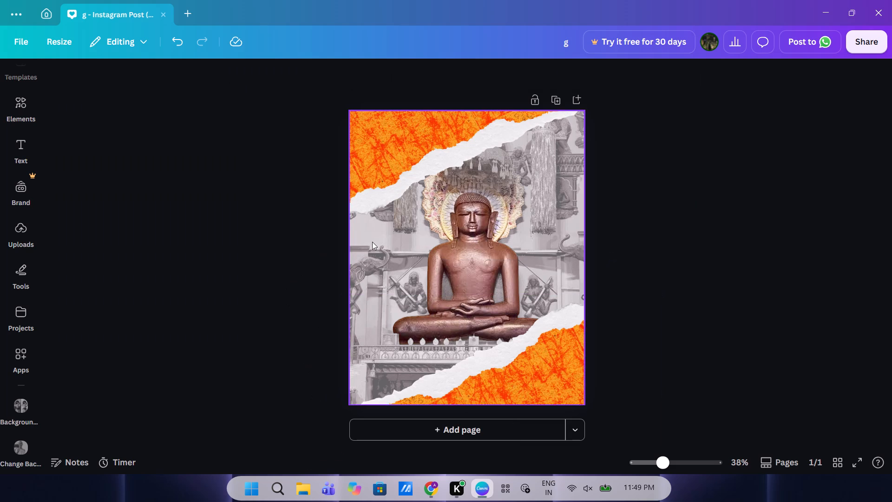
click(430, 77)
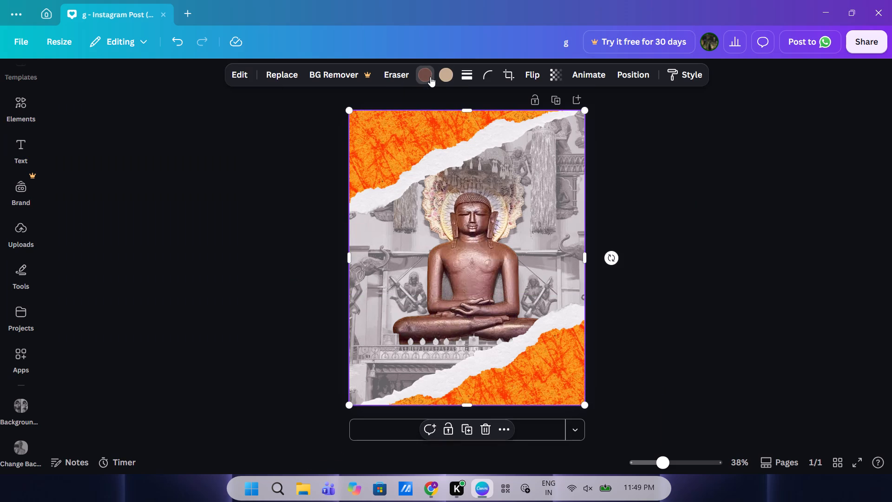
click(127, 308)
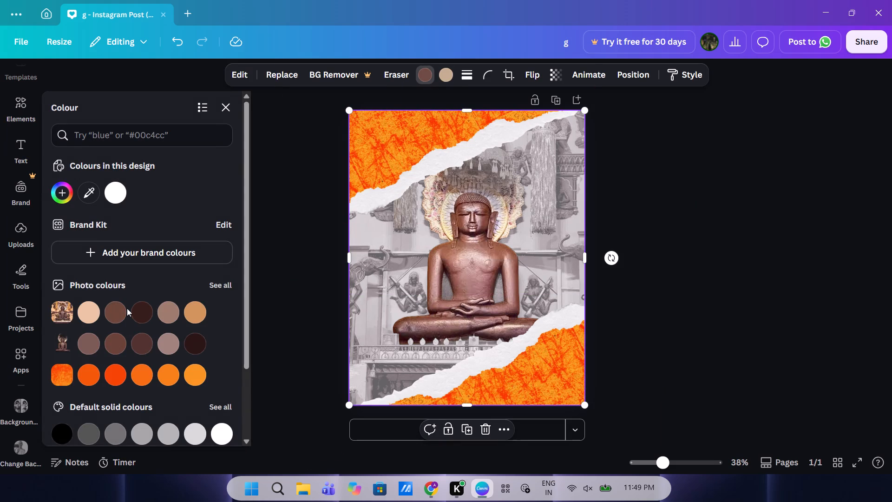
click(142, 315)
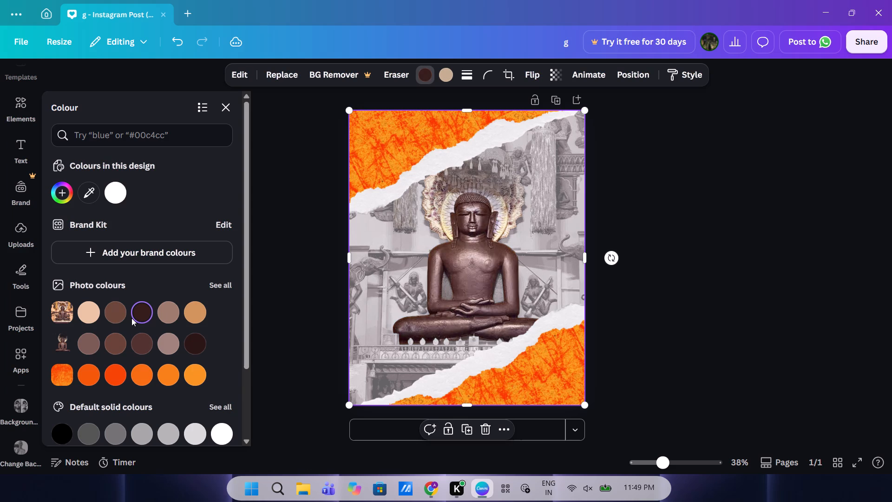
click(136, 315)
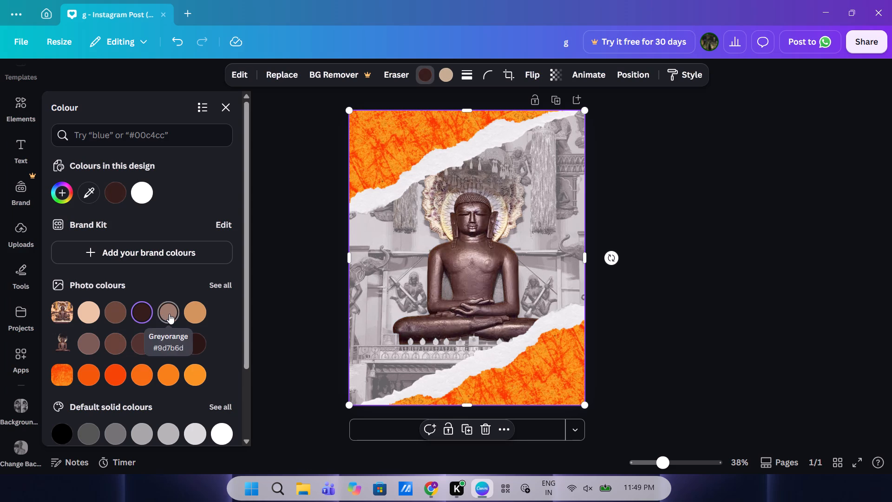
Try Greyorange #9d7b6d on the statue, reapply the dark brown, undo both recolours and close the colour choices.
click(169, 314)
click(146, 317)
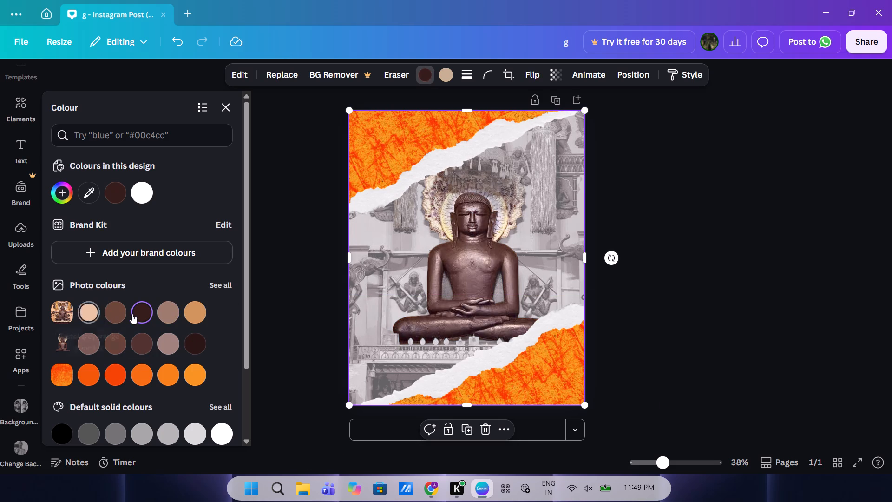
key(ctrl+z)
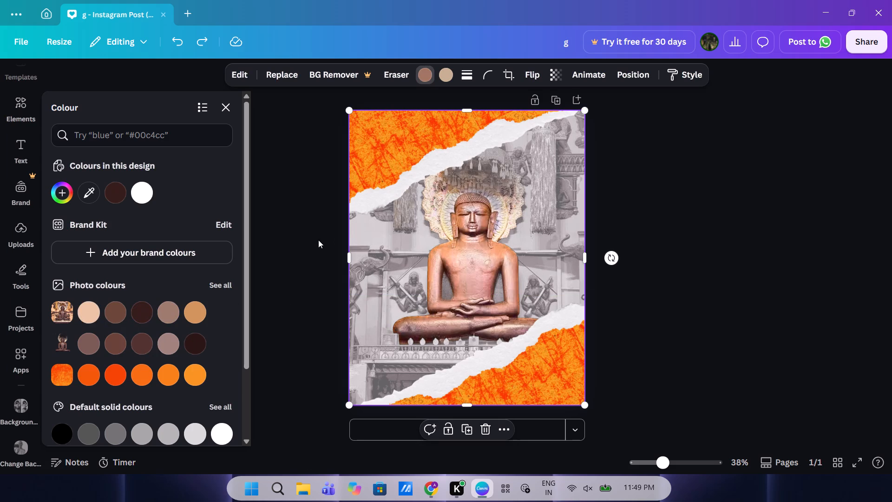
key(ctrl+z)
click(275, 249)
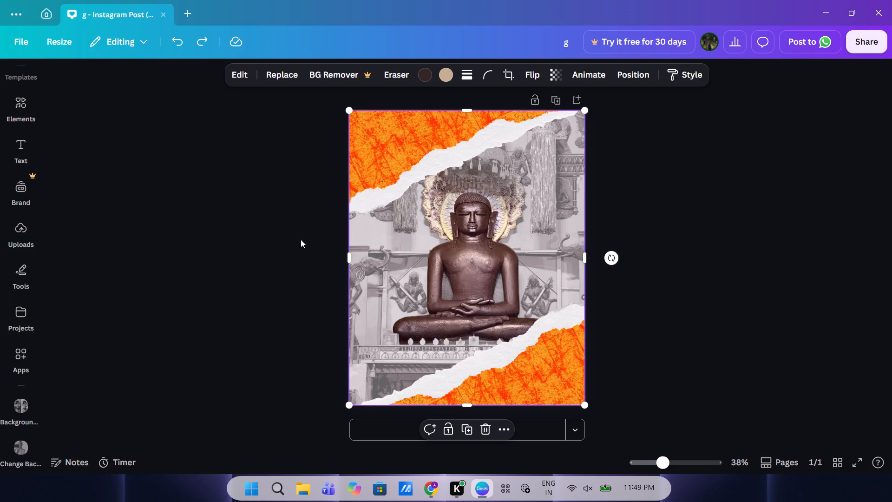
Set the background colour behind the faded temple image to the dark brown already used in the design.
key(alt+1)
click(166, 332)
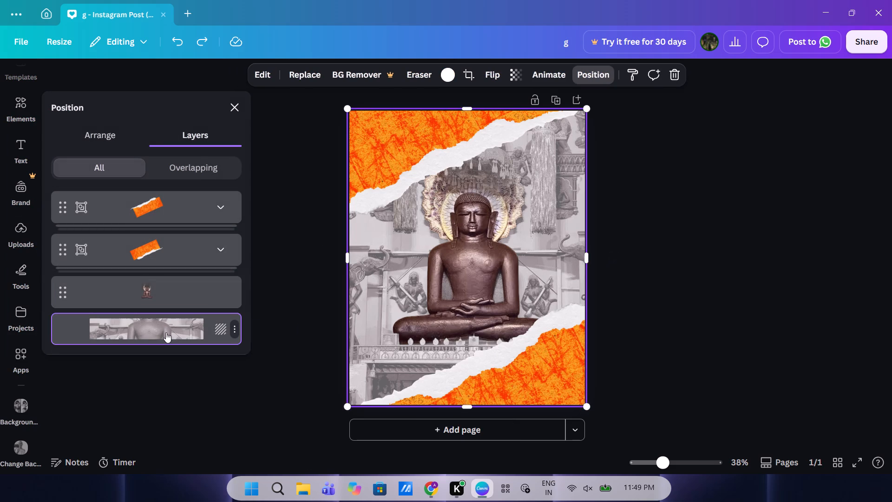
click(445, 76)
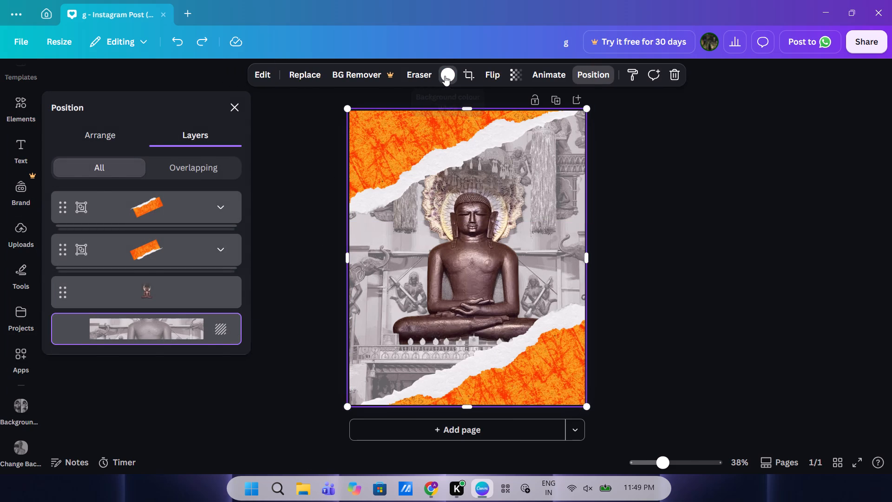
click(66, 241)
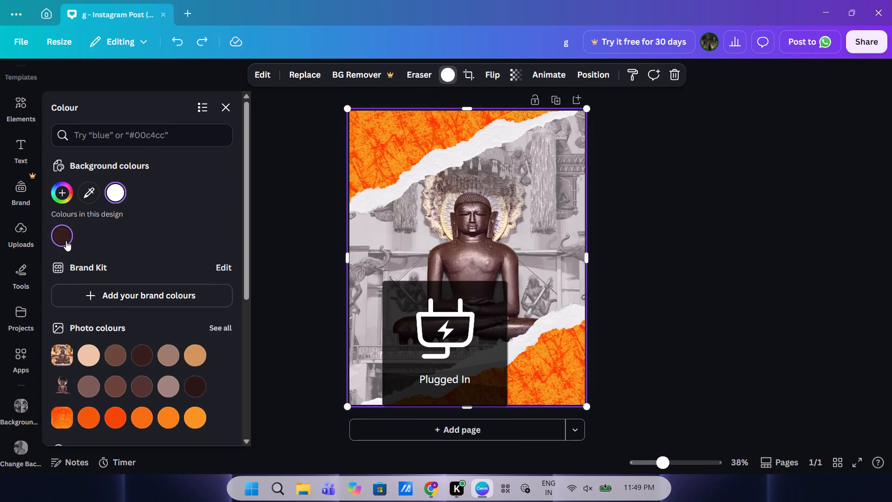
click(268, 247)
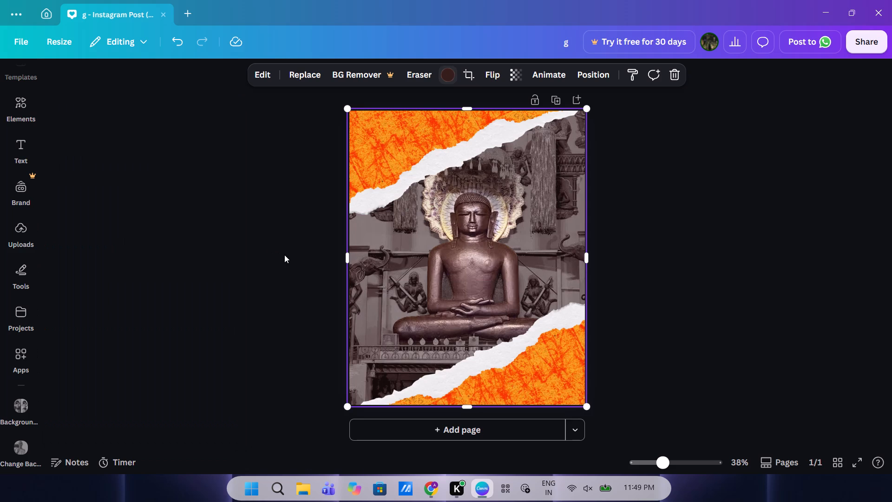
Recolour the statue cutout's dark brown tone with Greybrown #6b463a from the photo colours, and deselect the cutout.
click(458, 294)
click(468, 258)
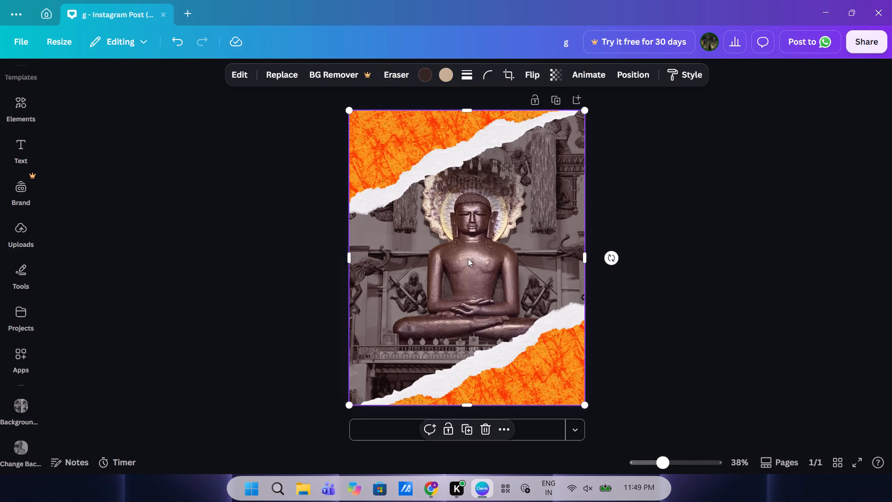
click(468, 258)
click(420, 78)
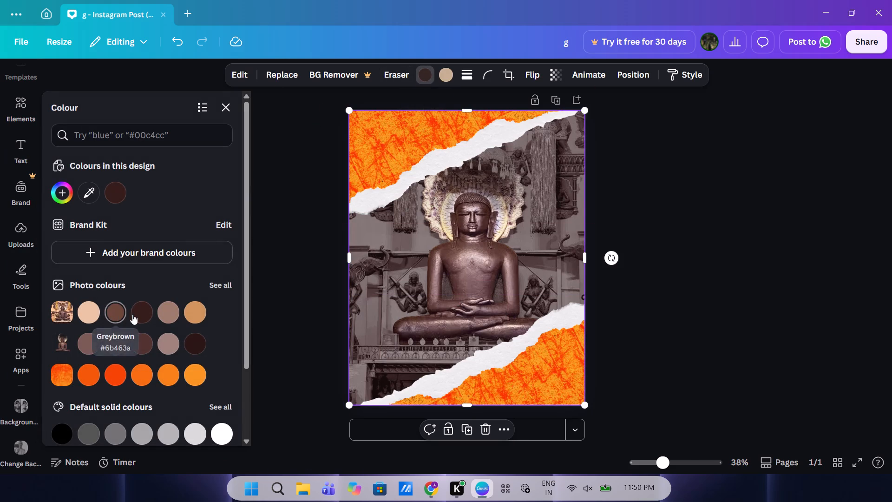
click(138, 314)
click(112, 315)
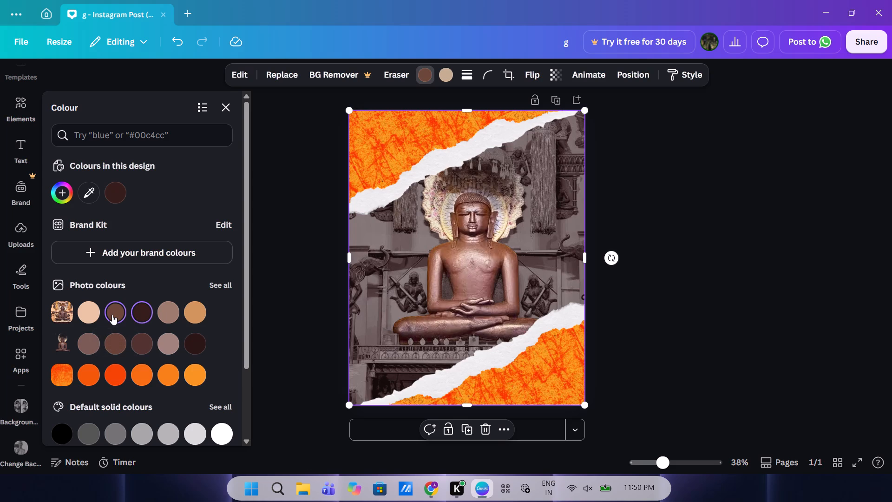
click(299, 237)
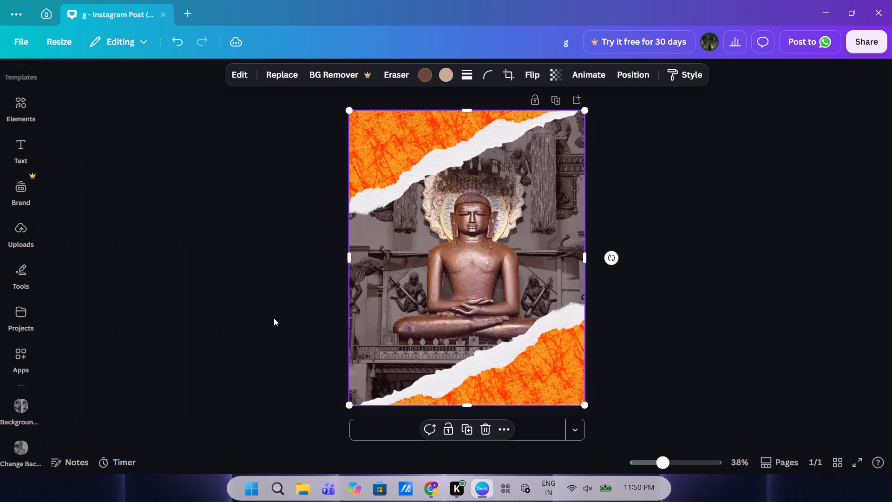
click(837, 243)
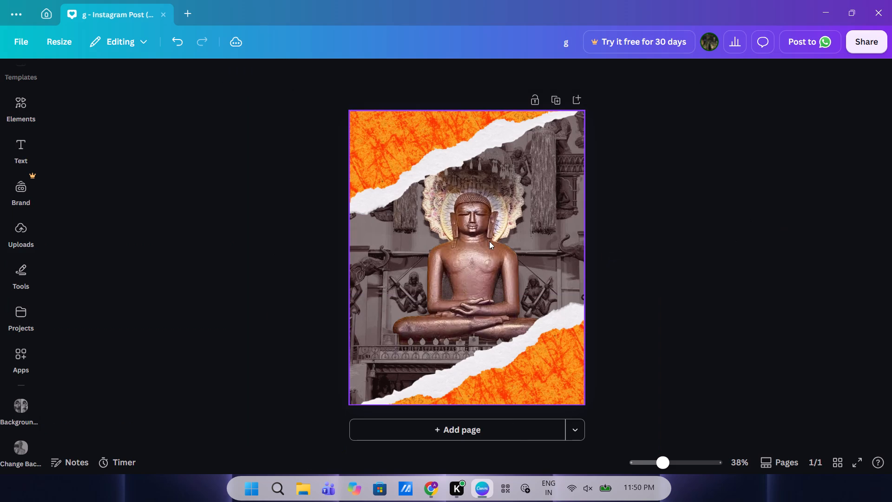
click(277, 230)
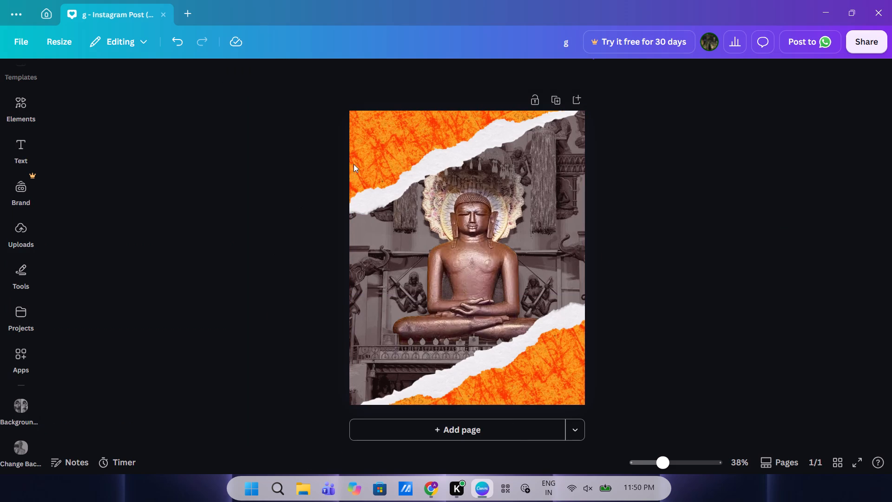
Slightly reduce the opacity of the upper orange torn-paper group so the temple background shows faintly through.
click(378, 148)
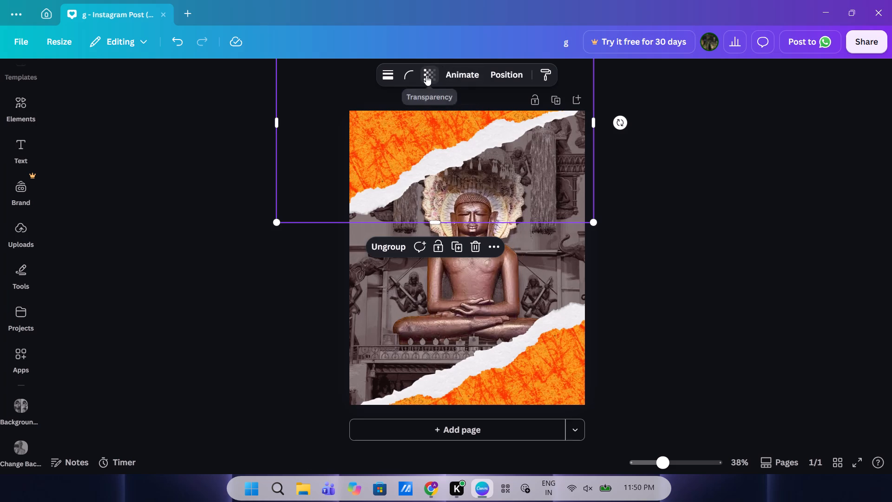
click(426, 75)
drag(460, 125, 437, 129)
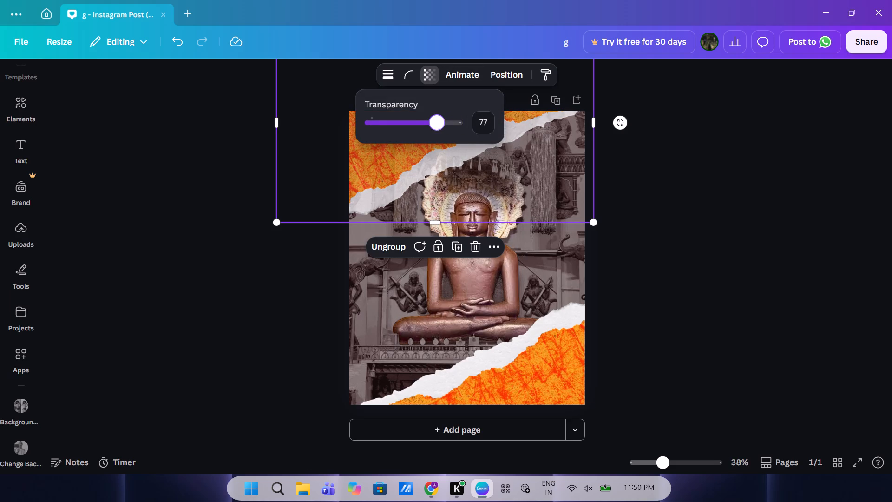
drag(437, 129, 444, 130)
Shift the upper torn-paper group slightly left so its bounding edge lines up with the page's right edge, and deselect it.
drag(349, 174, 321, 192)
drag(373, 158, 388, 145)
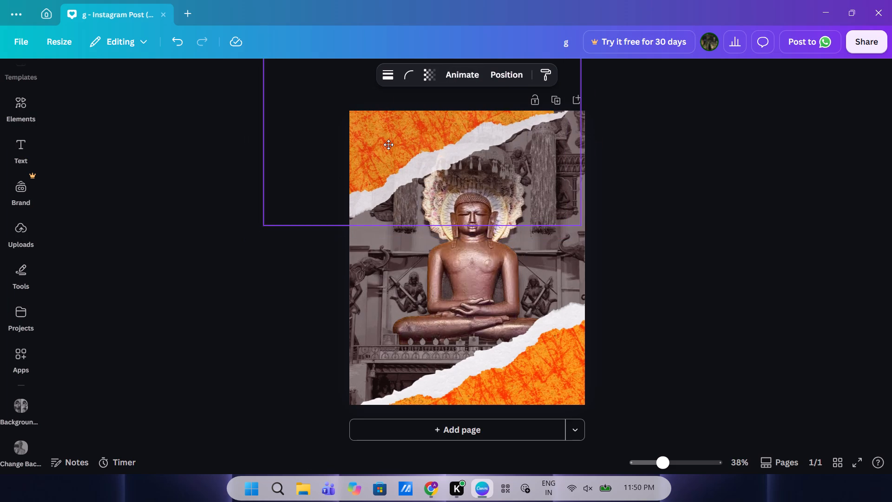
drag(388, 145, 391, 141)
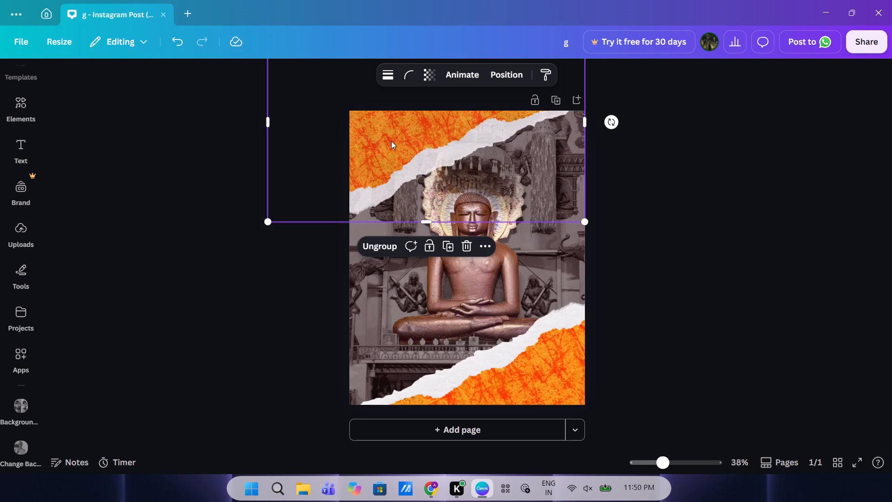
click(304, 379)
Set the lower orange torn-paper group's transparency value to 85, and deselect the group.
click(504, 368)
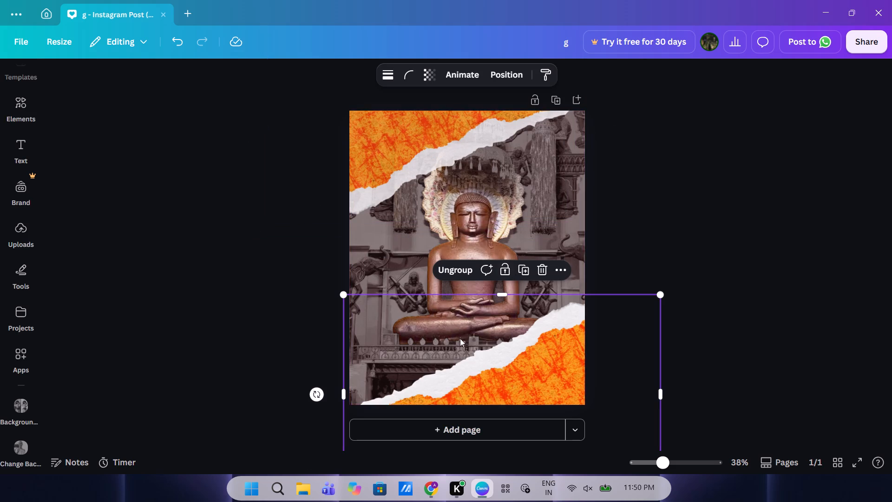
click(434, 78)
drag(452, 127, 450, 127)
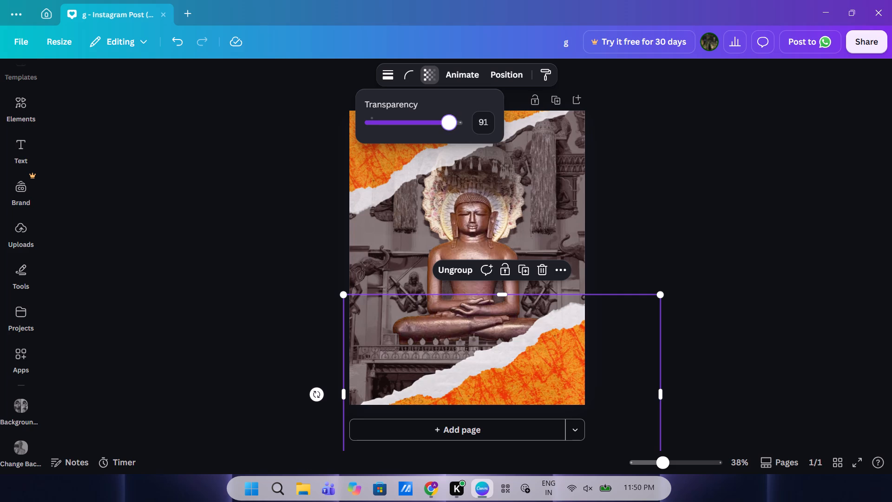
drag(450, 127, 445, 128)
click(291, 238)
click(291, 238)
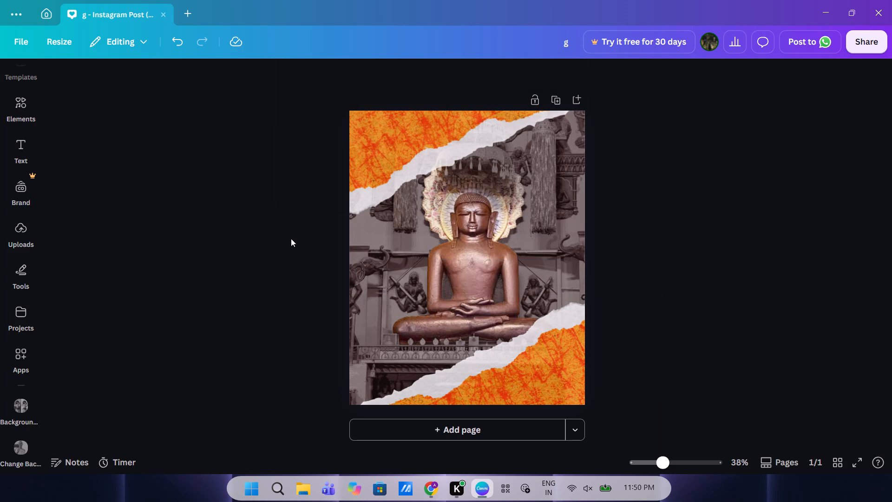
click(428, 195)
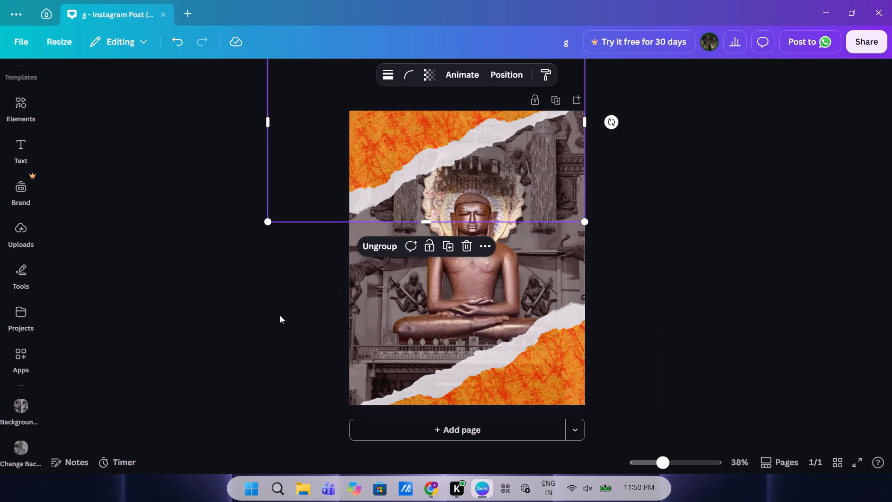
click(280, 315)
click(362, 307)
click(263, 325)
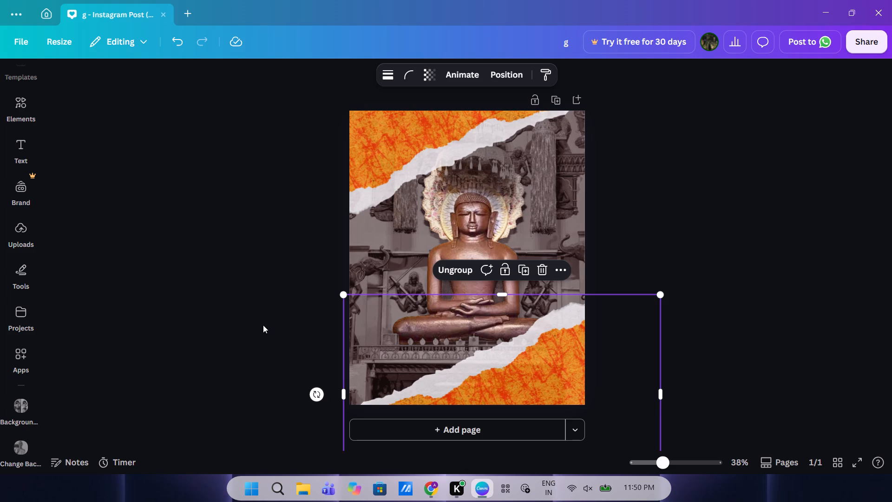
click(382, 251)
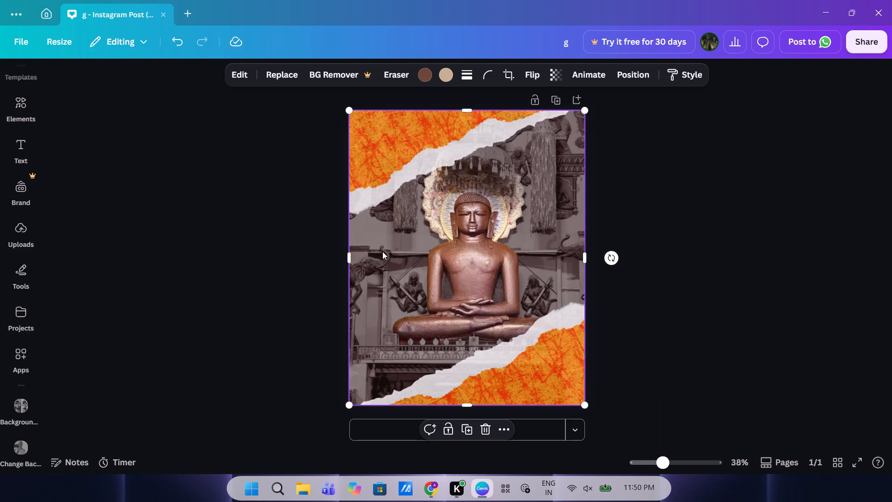
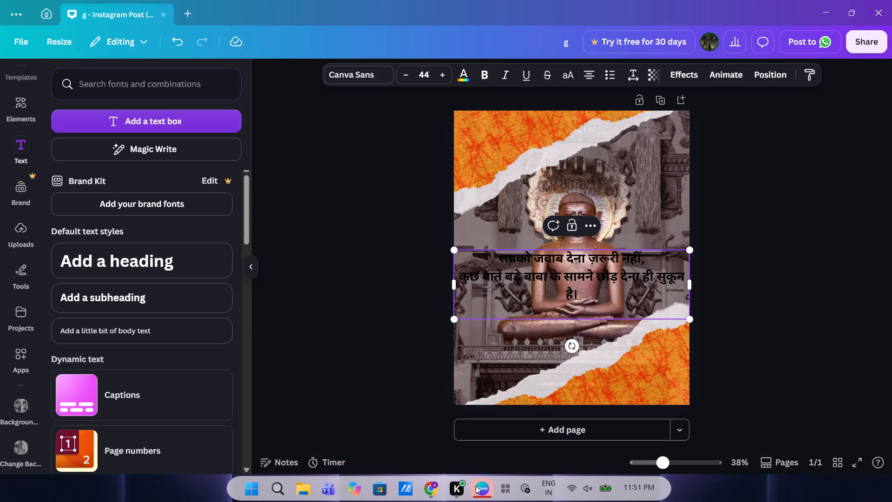
Widen the quote's text box until the second sentence fits on one line, and scale the text down to size 31.6.
click(689, 287)
drag(690, 284, 702, 282)
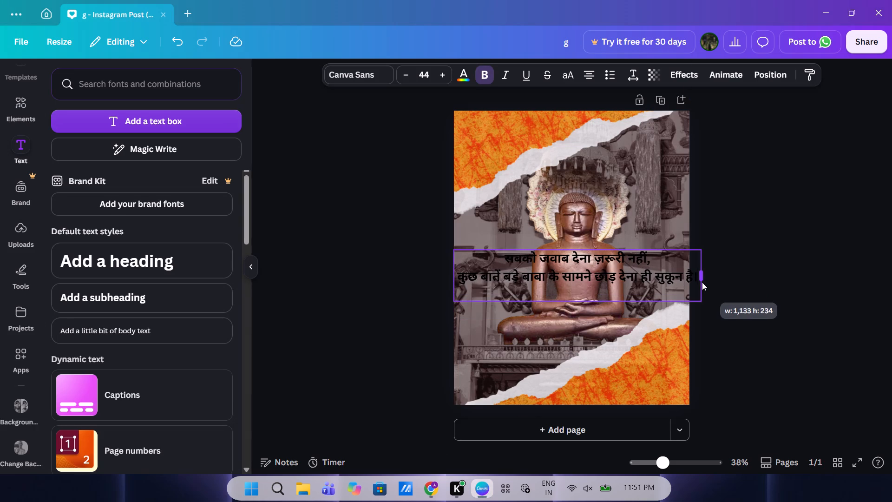
drag(702, 282, 702, 282)
drag(704, 251, 677, 264)
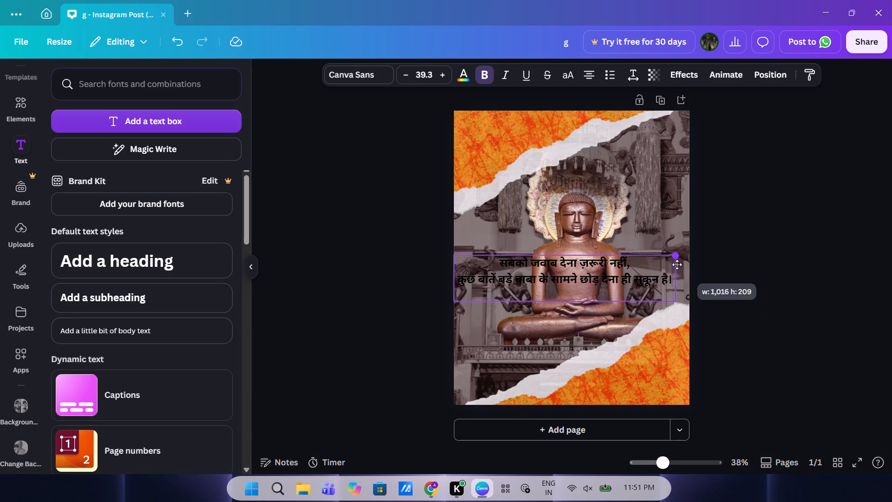
drag(677, 264, 640, 291)
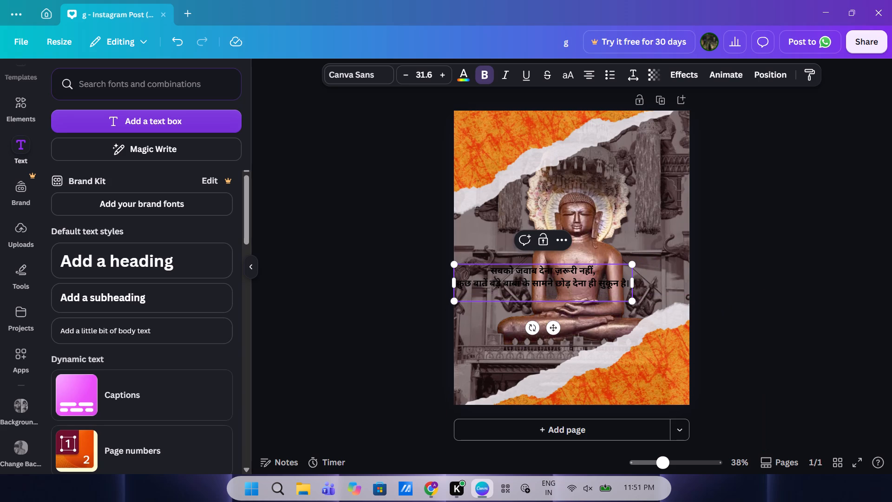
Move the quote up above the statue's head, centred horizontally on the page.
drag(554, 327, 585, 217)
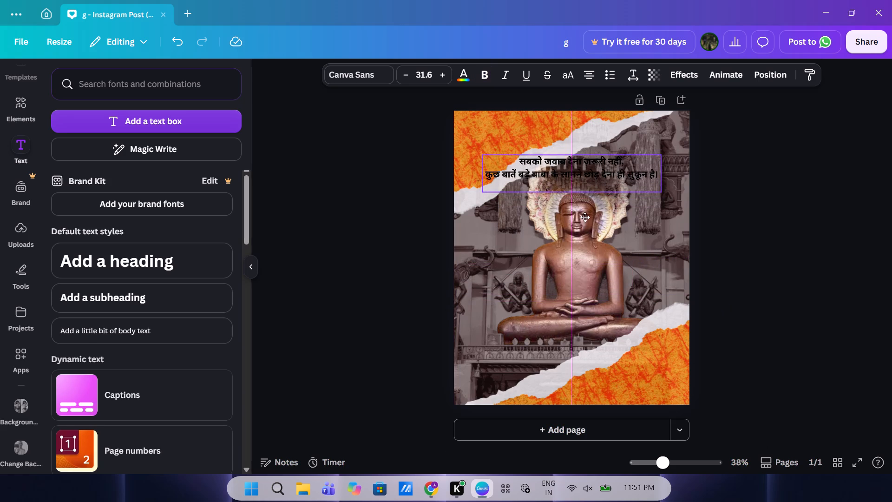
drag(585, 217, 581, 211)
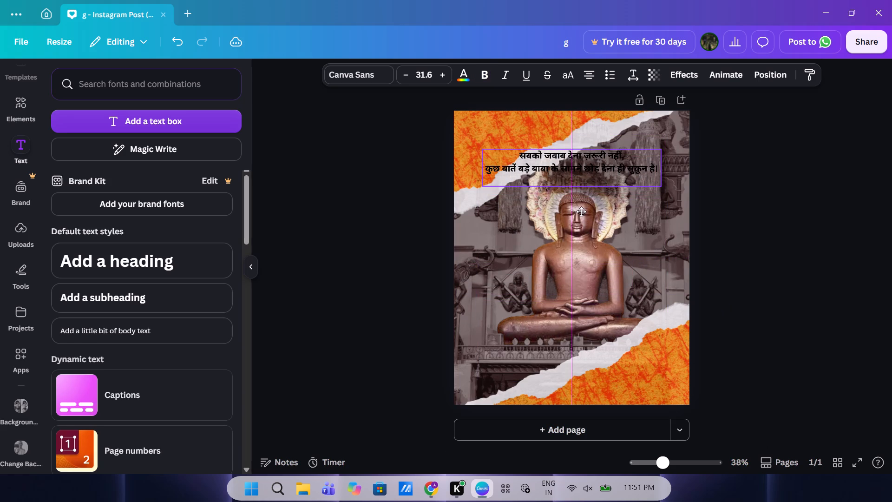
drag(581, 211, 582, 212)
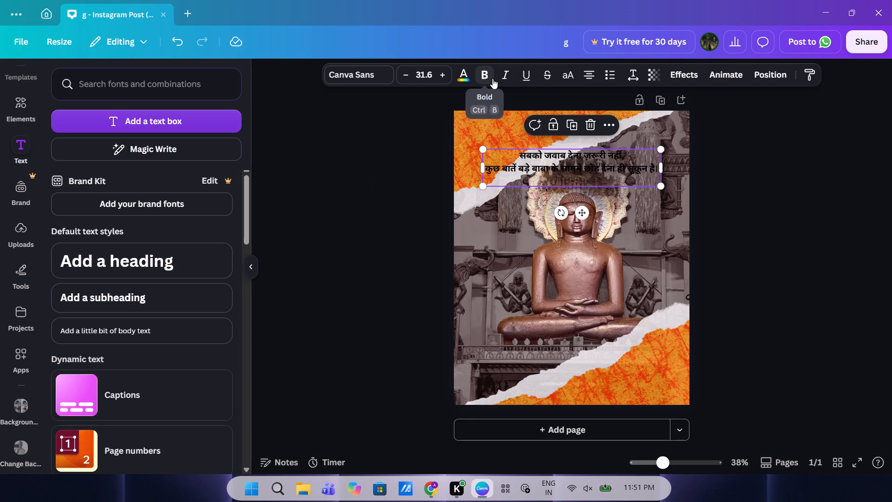
Make the quote bold, colour it white from the default solid colours, and deselect it.
click(491, 79)
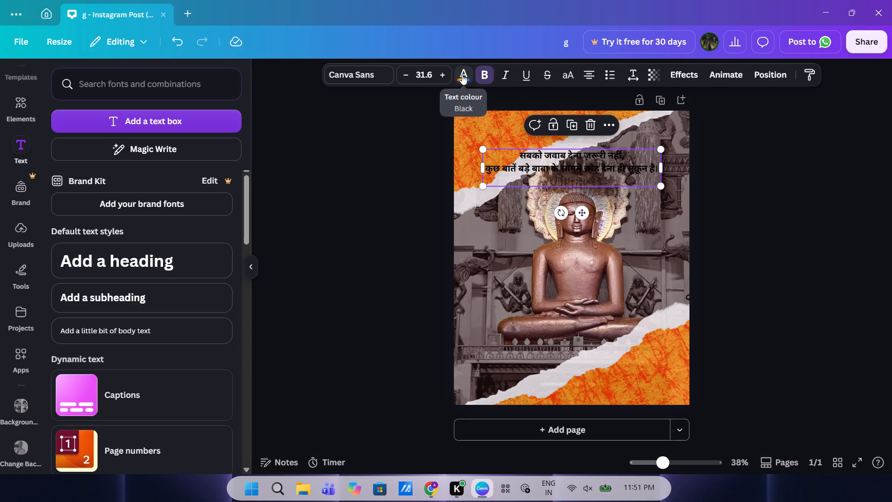
click(462, 74)
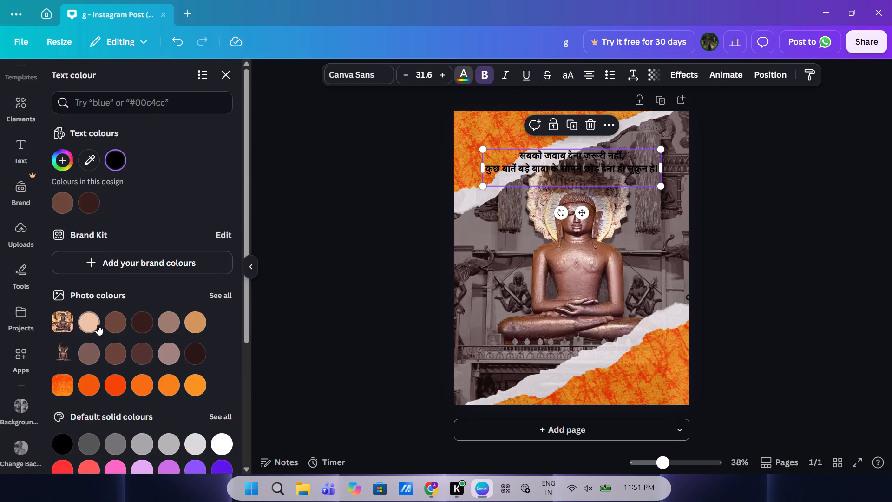
click(211, 445)
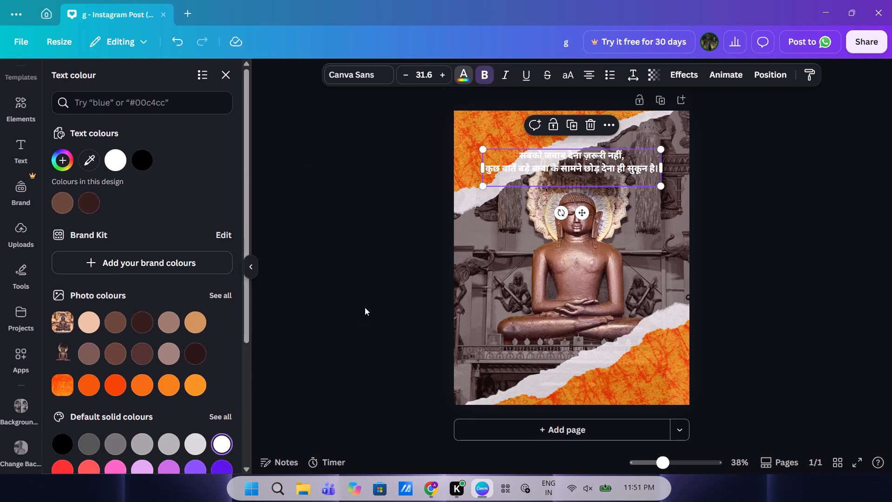
click(365, 307)
Try the quote at several spots near the upper torn edge, and settle it across the statue's neck and upper chest.
click(579, 210)
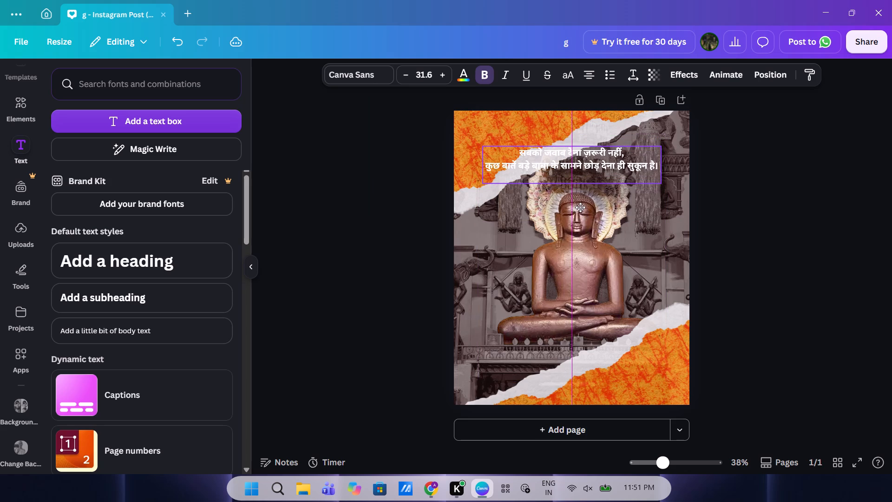
click(462, 185)
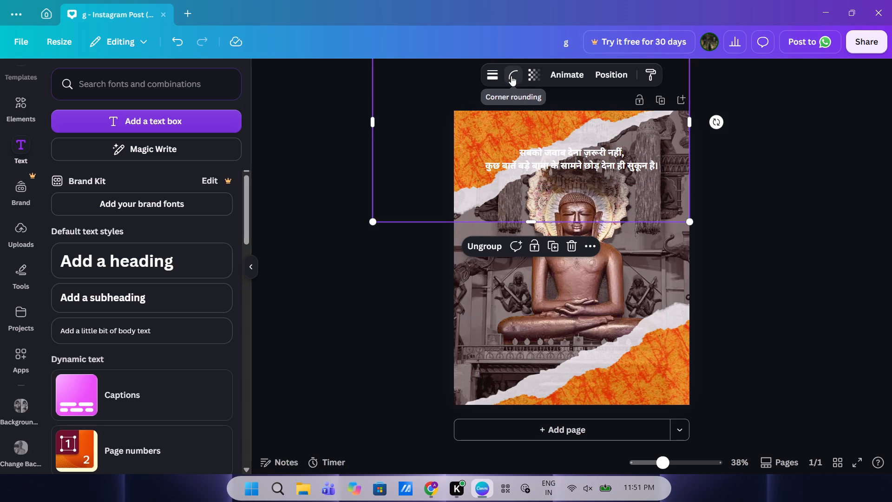
click(407, 172)
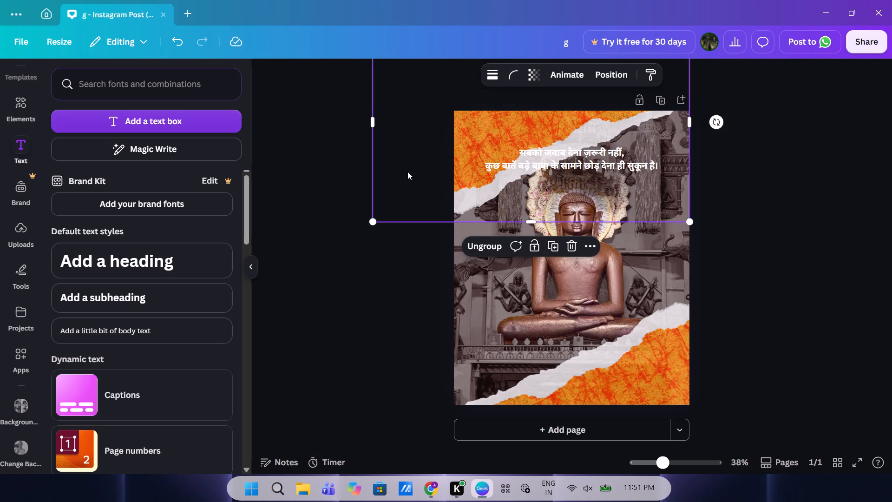
click(566, 145)
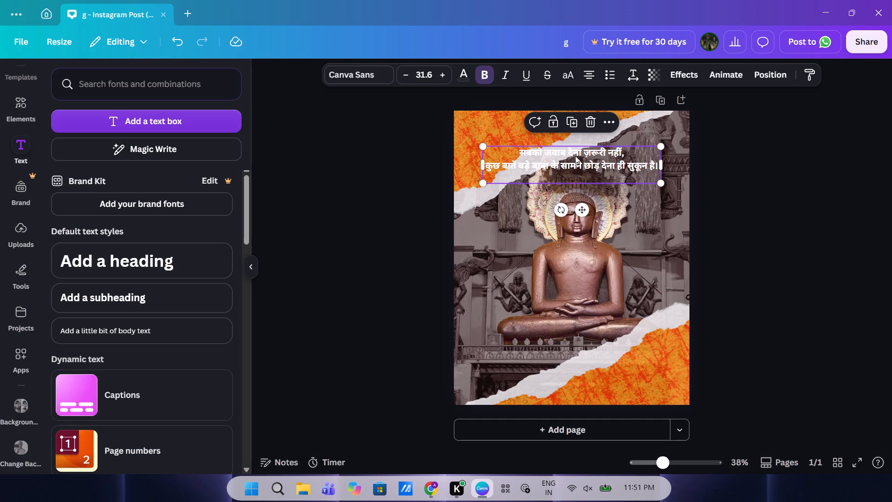
drag(576, 155, 578, 264)
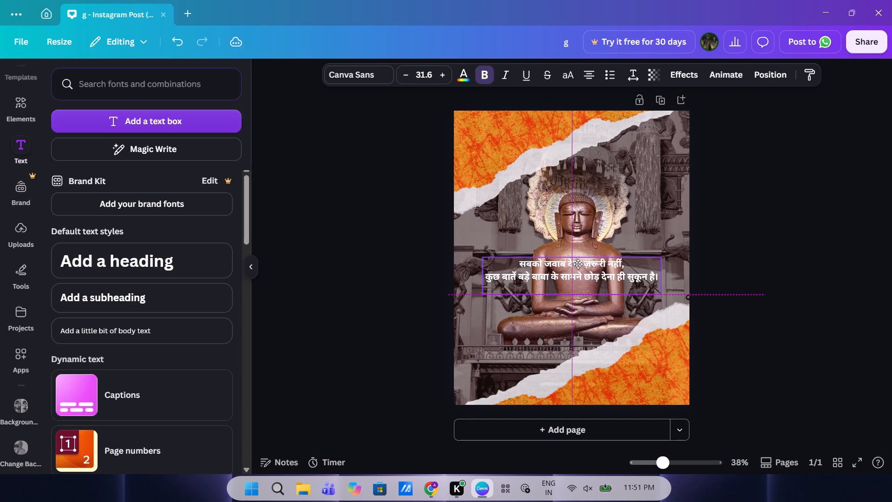
drag(578, 264, 622, 157)
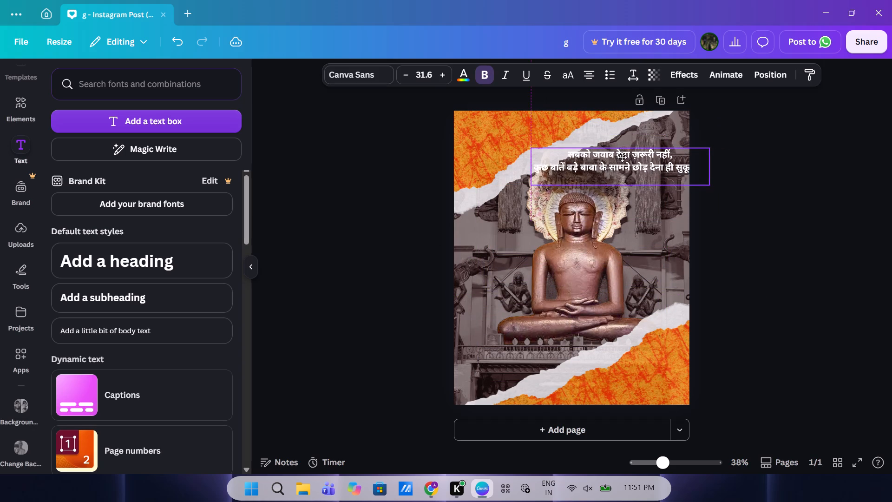
drag(622, 157, 605, 175)
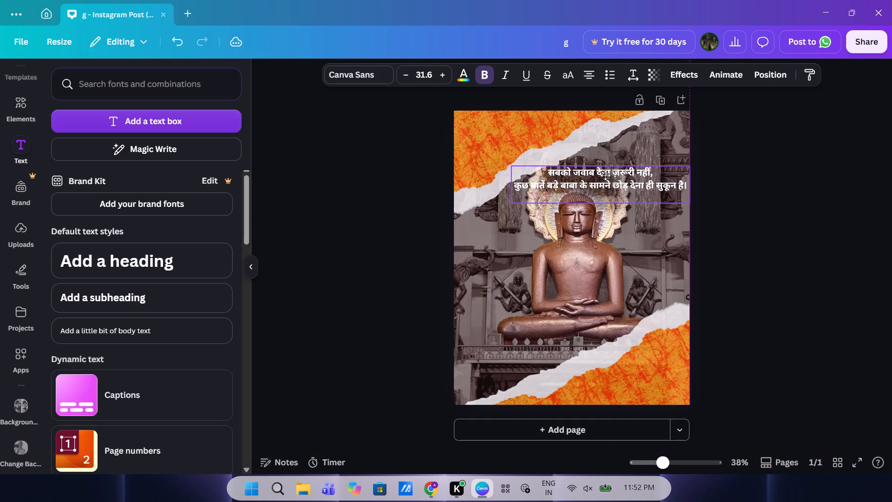
drag(605, 175, 607, 173)
drag(603, 174, 558, 155)
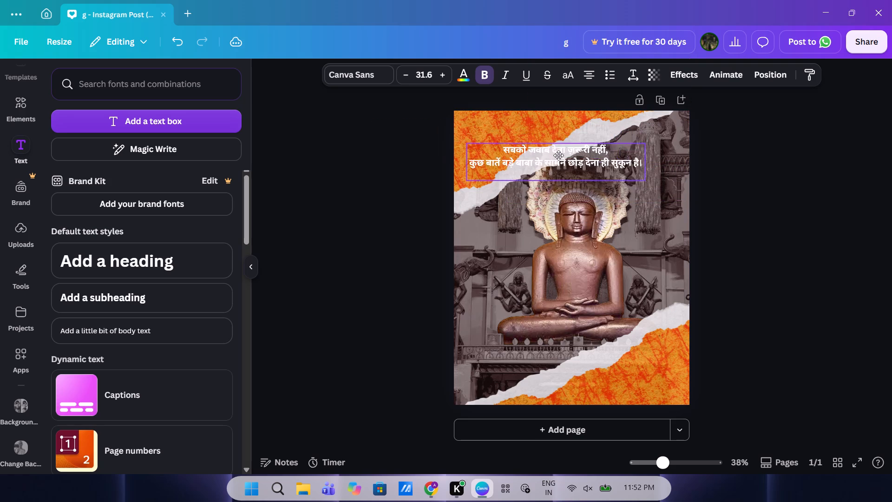
drag(558, 155, 567, 160)
drag(567, 173, 561, 258)
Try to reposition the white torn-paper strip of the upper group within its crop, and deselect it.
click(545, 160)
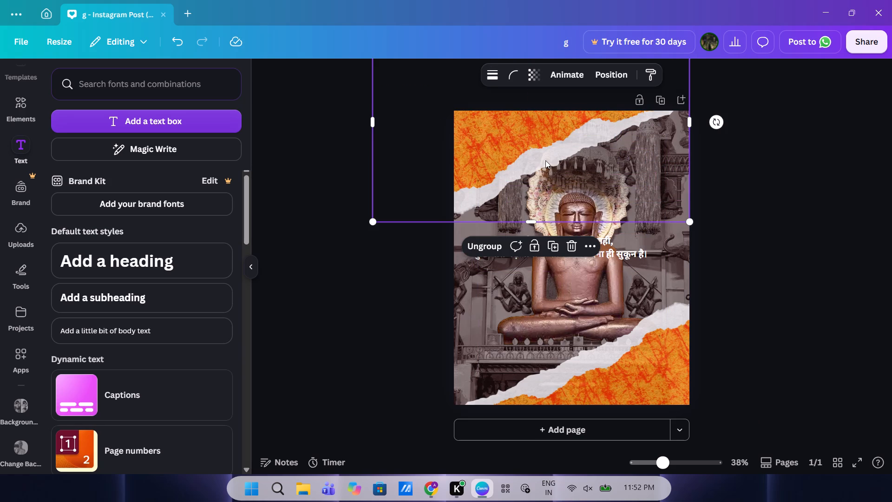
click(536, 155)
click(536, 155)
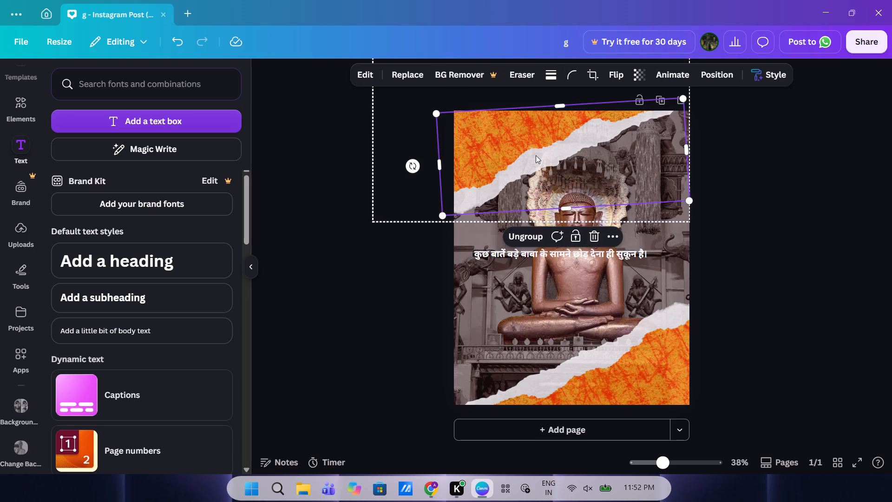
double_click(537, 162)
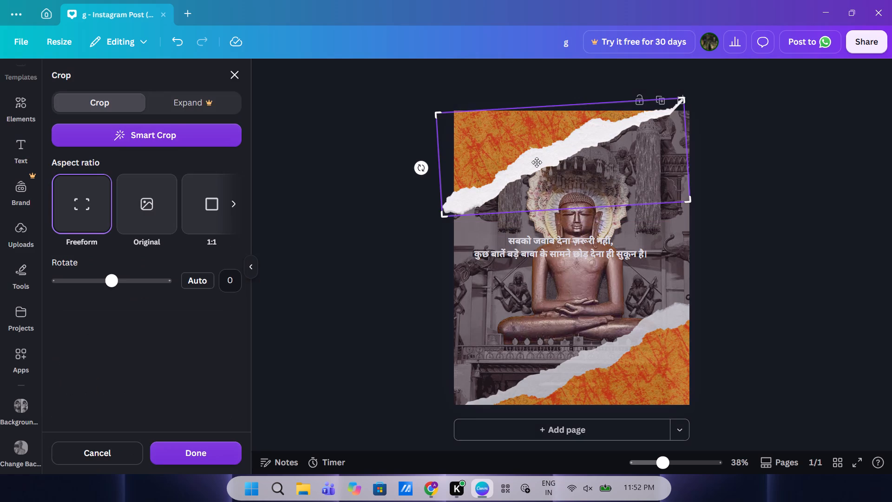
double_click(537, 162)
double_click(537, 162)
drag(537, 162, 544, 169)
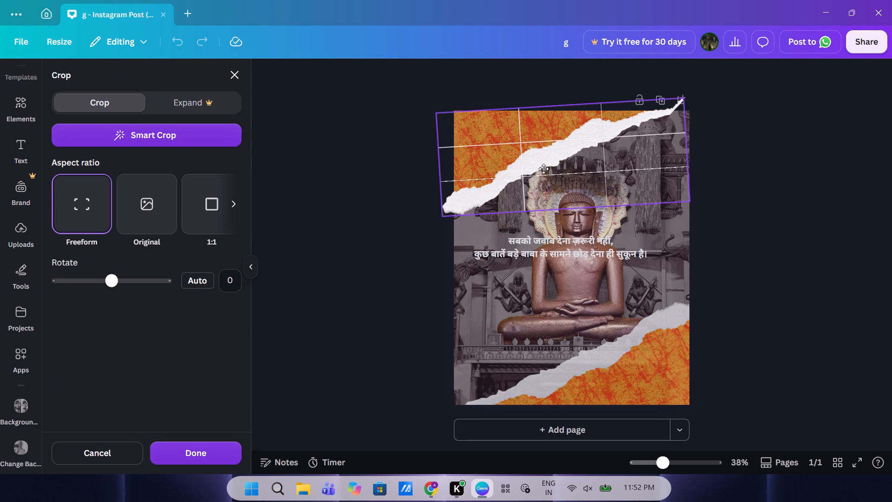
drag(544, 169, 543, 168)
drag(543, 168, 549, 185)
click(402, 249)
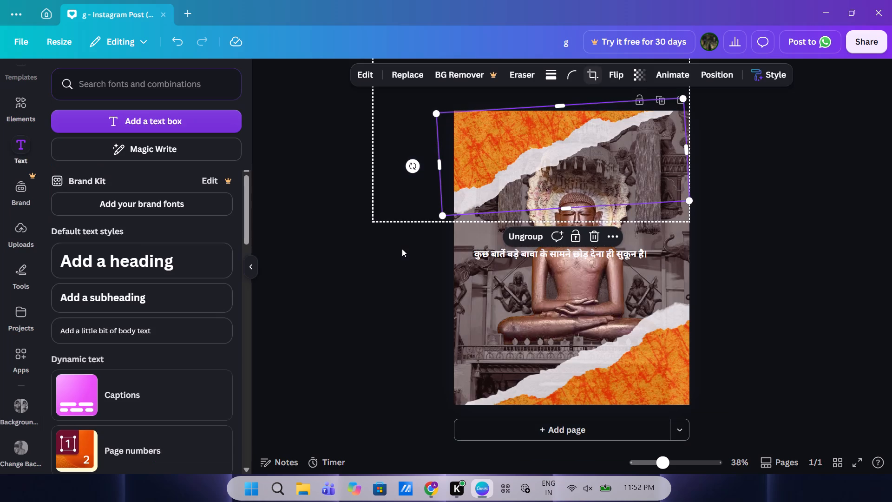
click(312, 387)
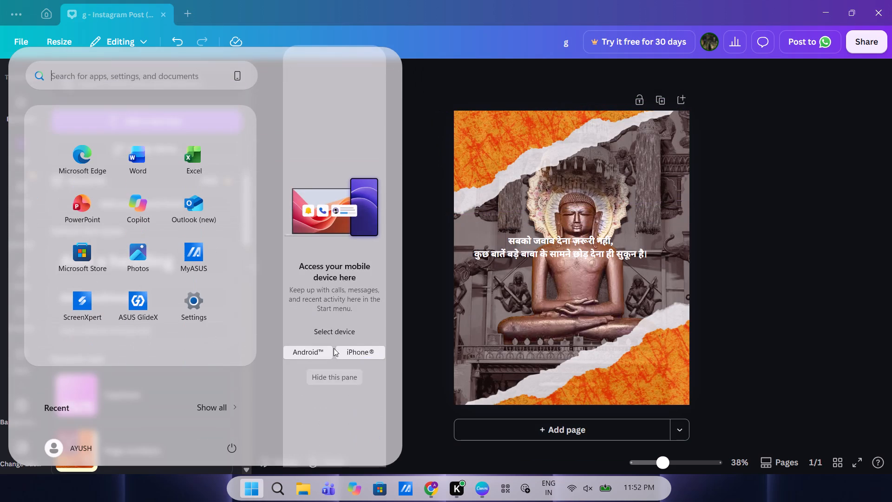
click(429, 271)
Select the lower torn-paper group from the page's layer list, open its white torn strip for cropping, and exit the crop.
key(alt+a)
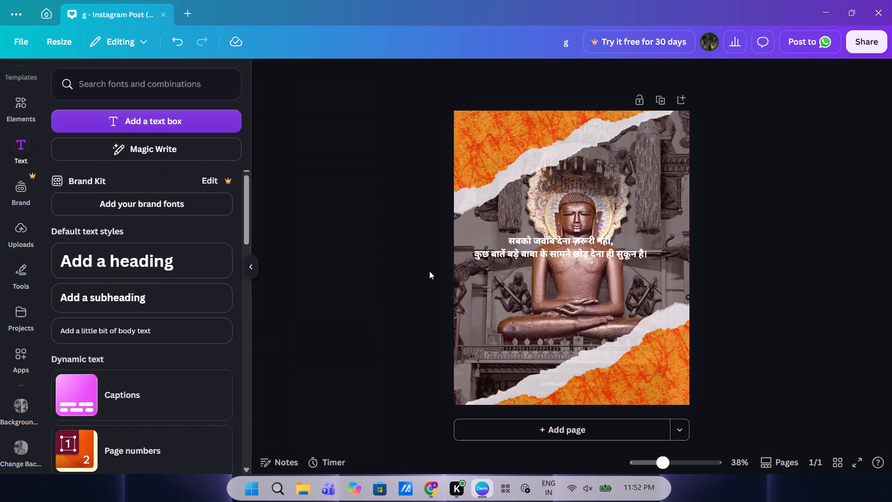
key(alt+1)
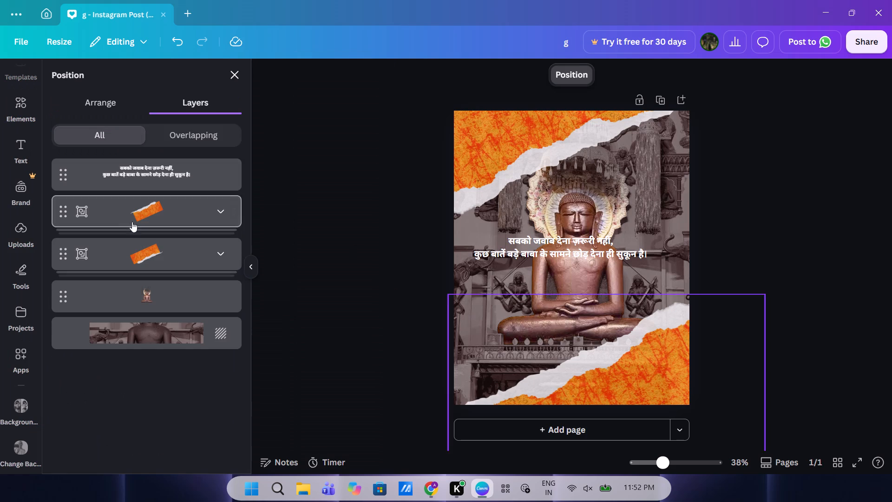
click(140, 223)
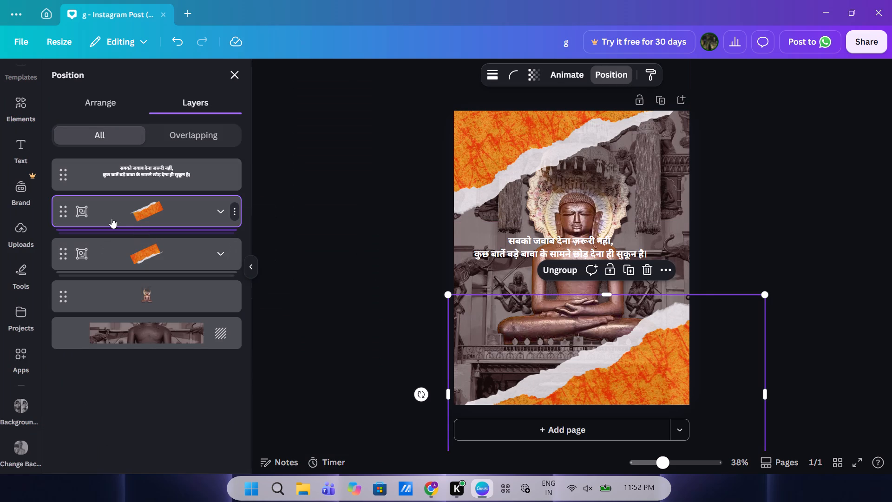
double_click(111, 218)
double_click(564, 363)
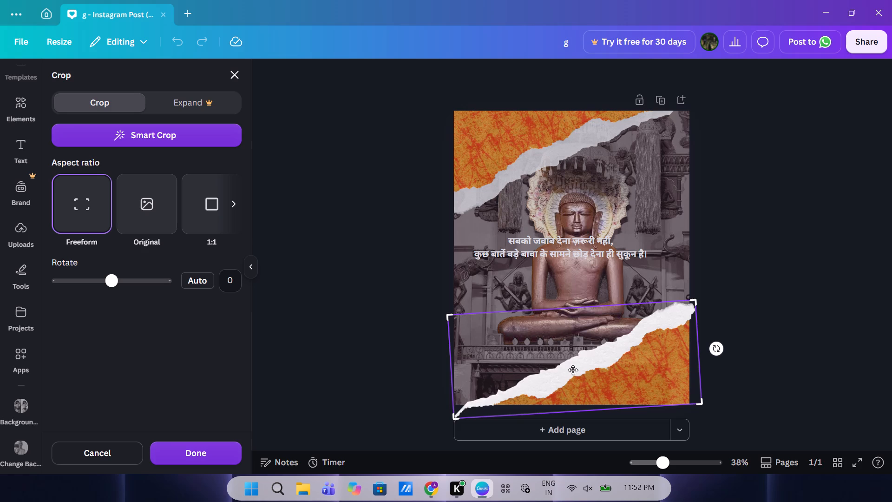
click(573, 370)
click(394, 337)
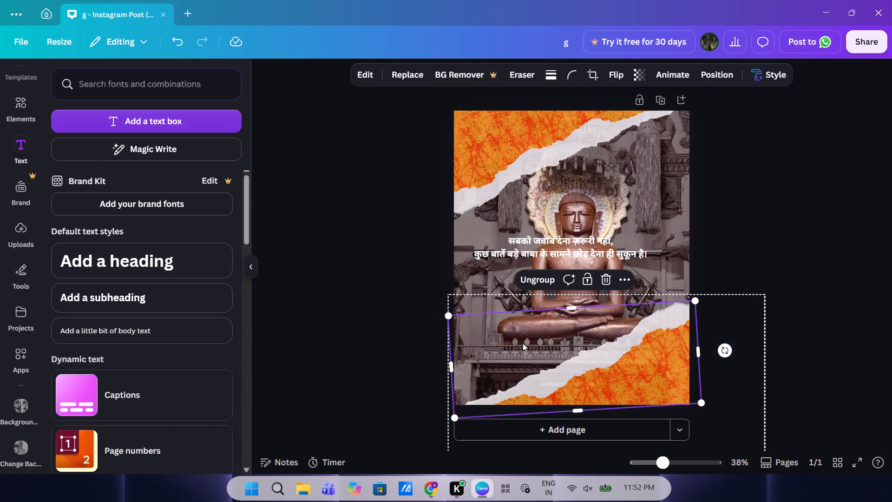
Ungroup the lower torn-paper group into its separate pieces, and deselect them.
click(556, 346)
click(533, 346)
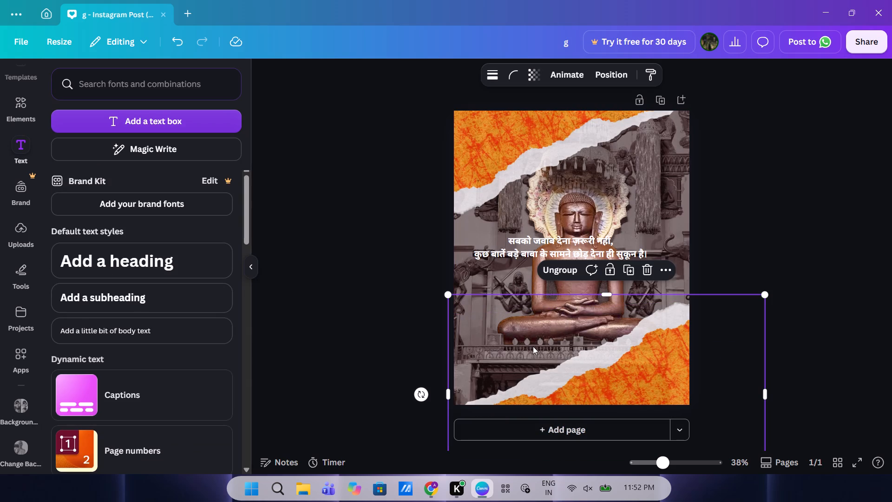
click(558, 274)
click(558, 274)
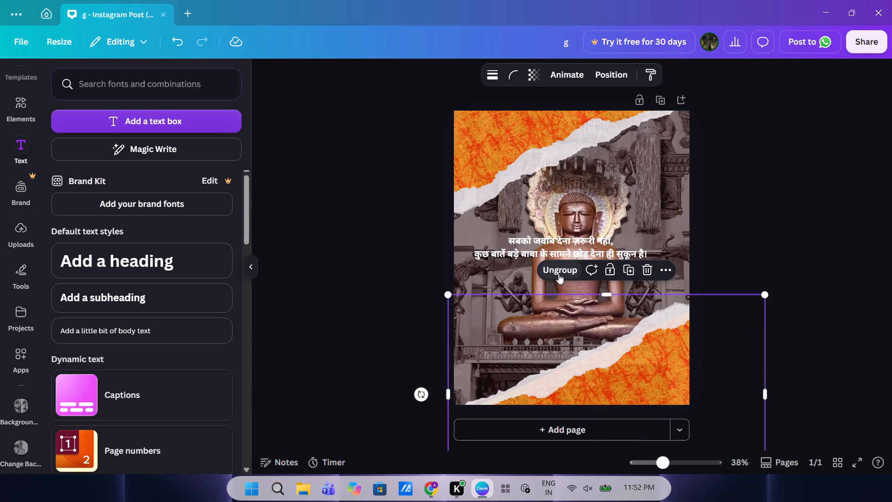
click(558, 274)
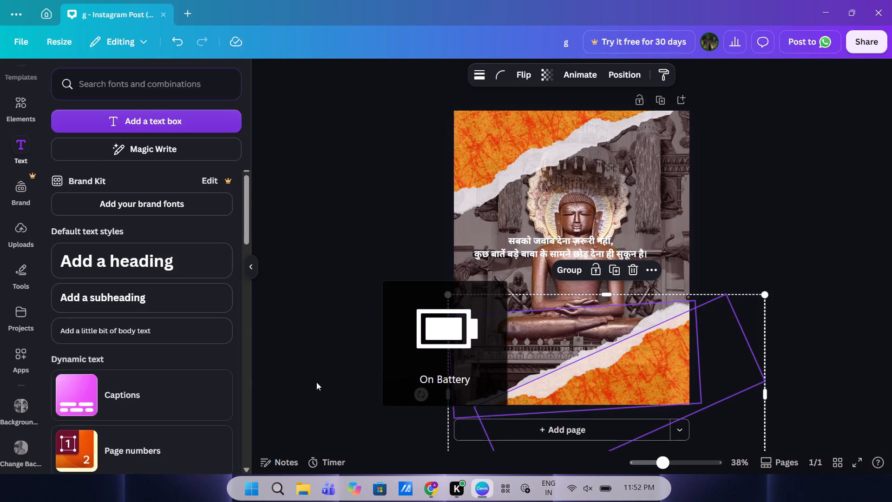
click(322, 370)
click(322, 370)
Nudge the white torn strip along the lower orange paper's edge, and deselect it.
click(612, 357)
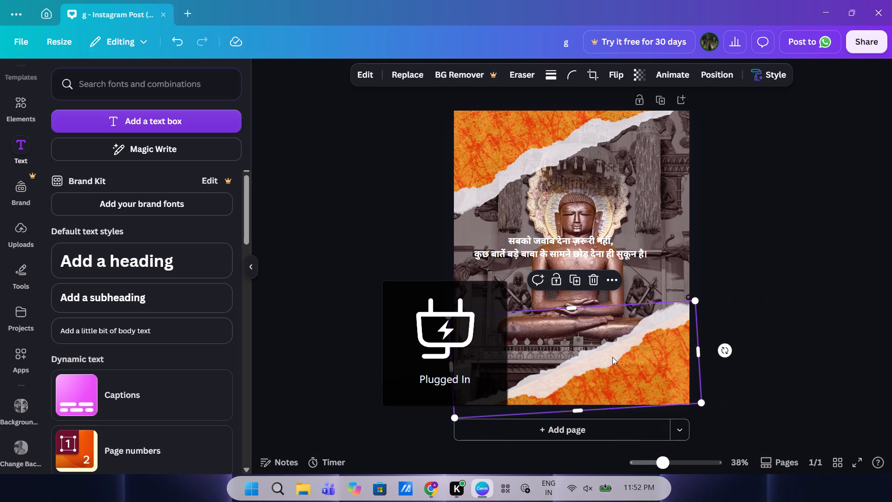
drag(610, 357, 609, 354)
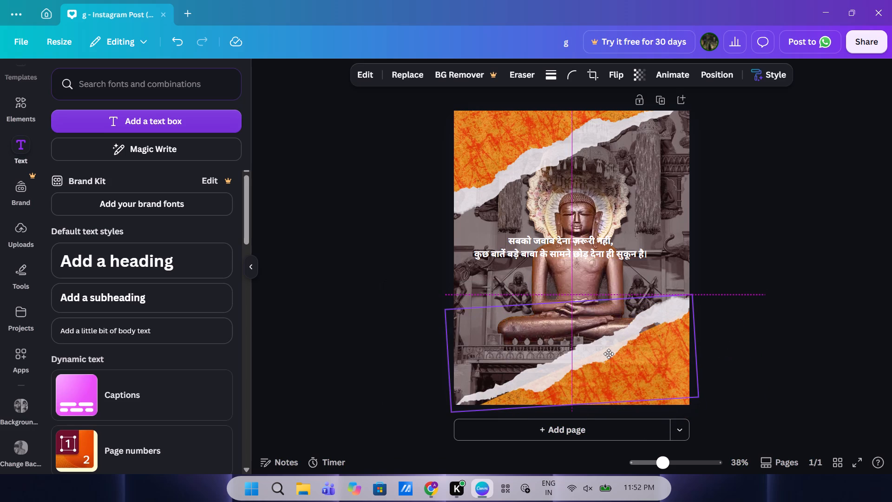
drag(609, 354, 616, 356)
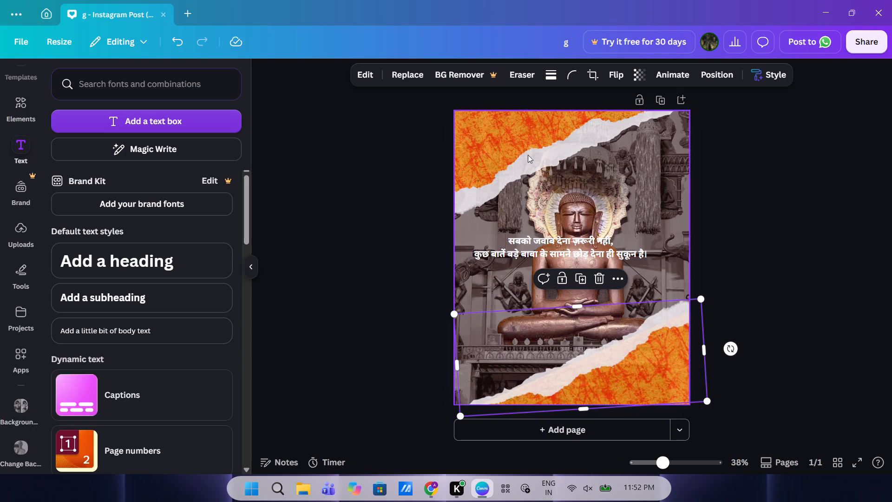
click(613, 358)
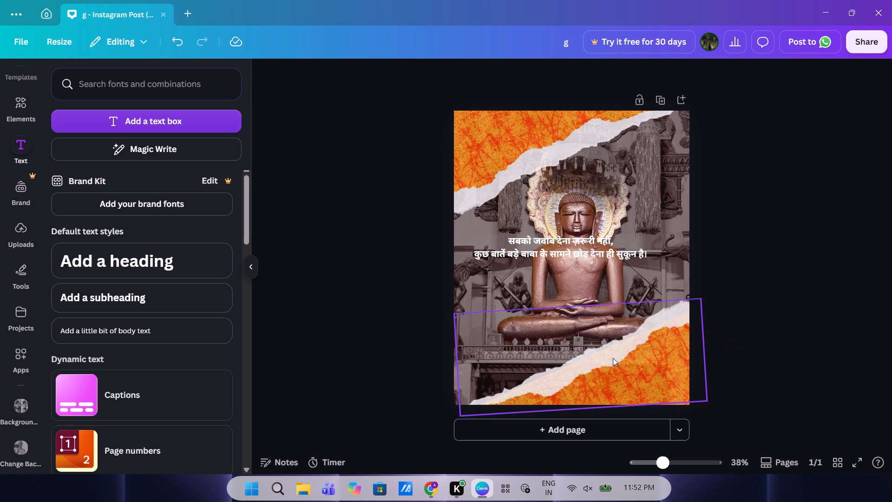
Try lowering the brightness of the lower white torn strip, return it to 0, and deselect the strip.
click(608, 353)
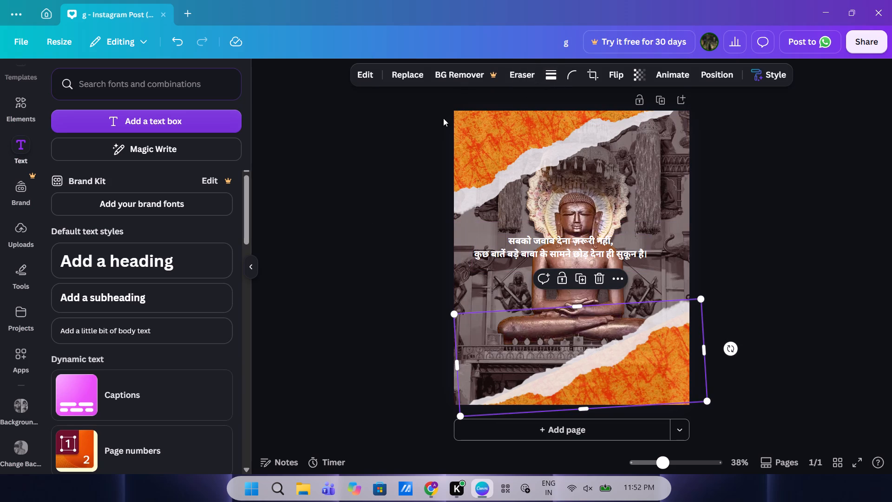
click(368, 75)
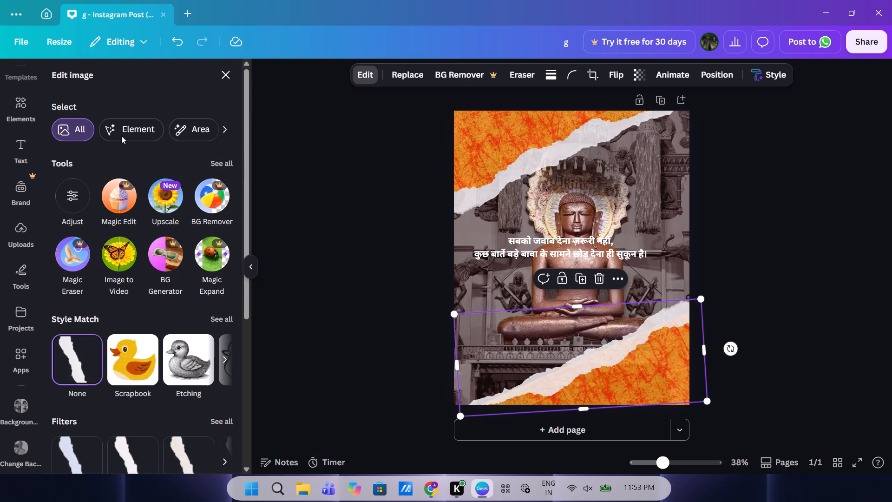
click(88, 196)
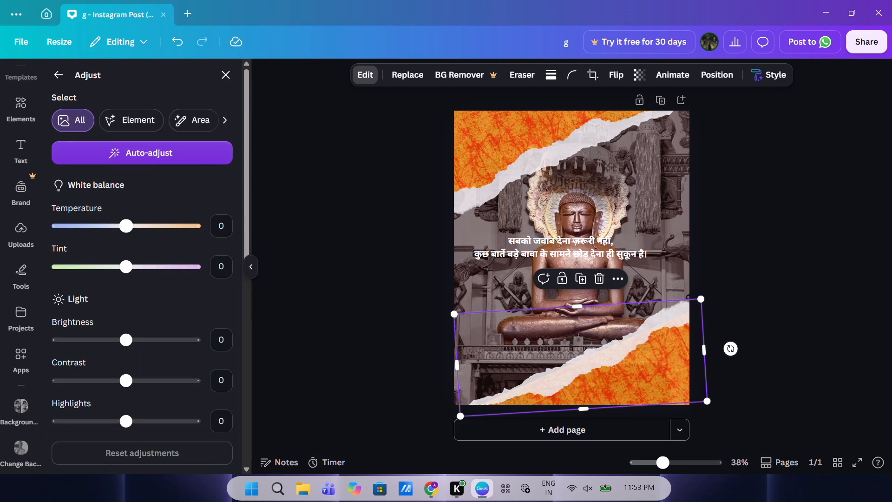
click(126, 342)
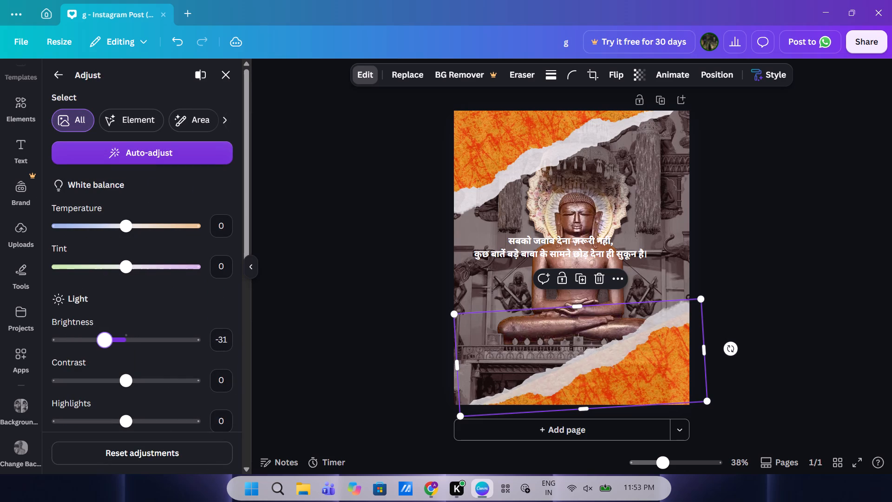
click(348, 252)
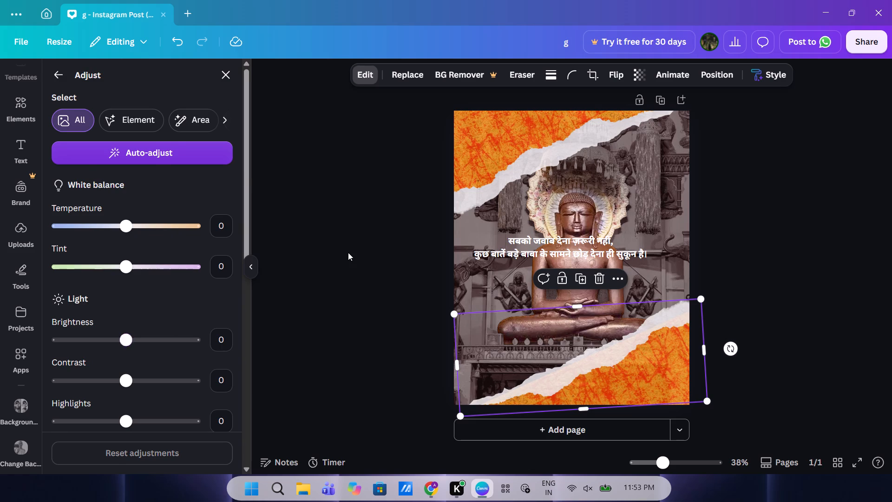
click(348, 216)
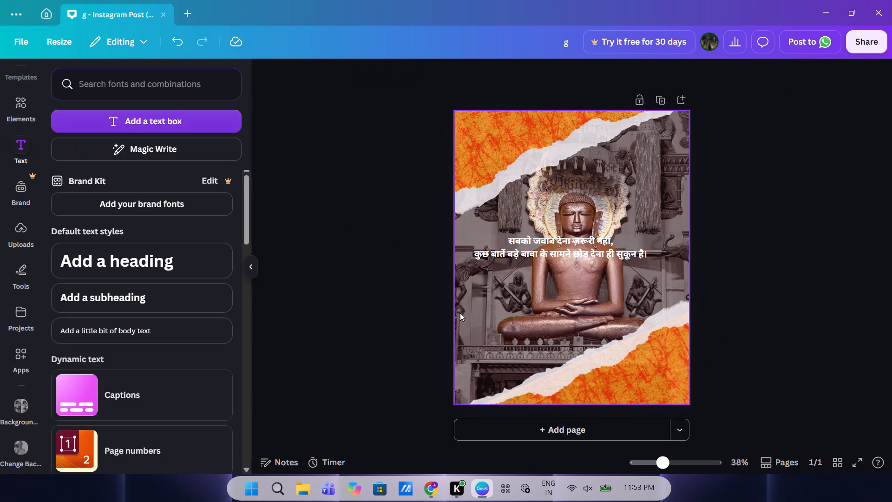
Try the quote at several spots over the upper torn edge, and settle it just above the statue's head.
drag(557, 249, 552, 231)
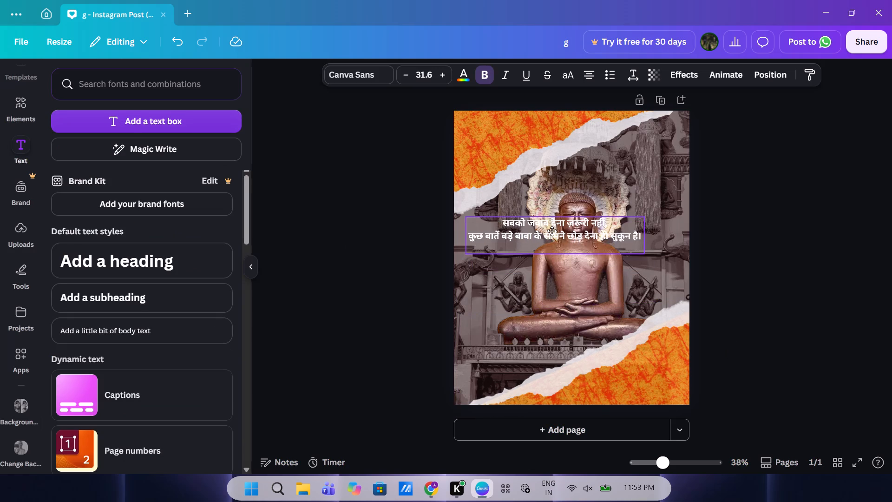
drag(552, 231, 556, 144)
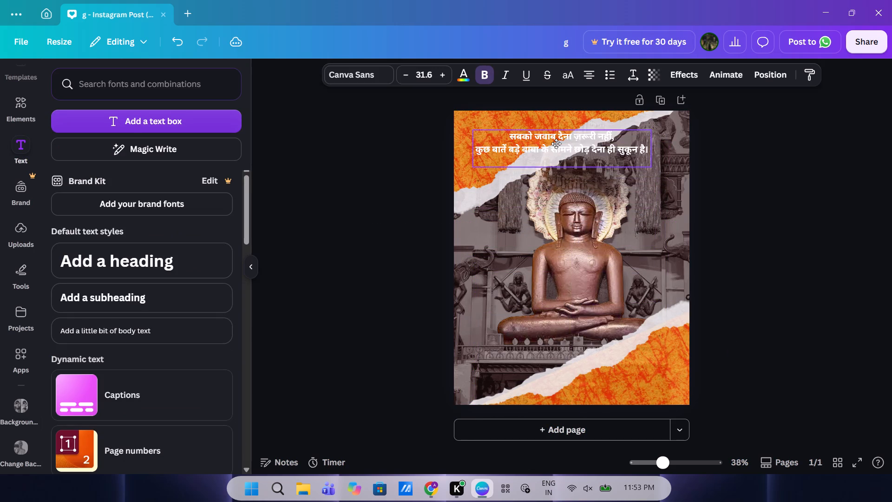
drag(556, 144, 508, 178)
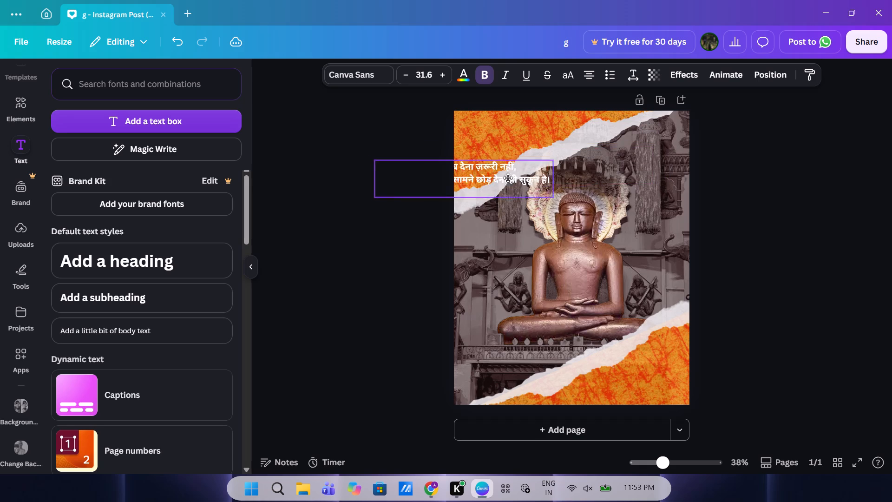
drag(508, 178, 576, 180)
click(576, 180)
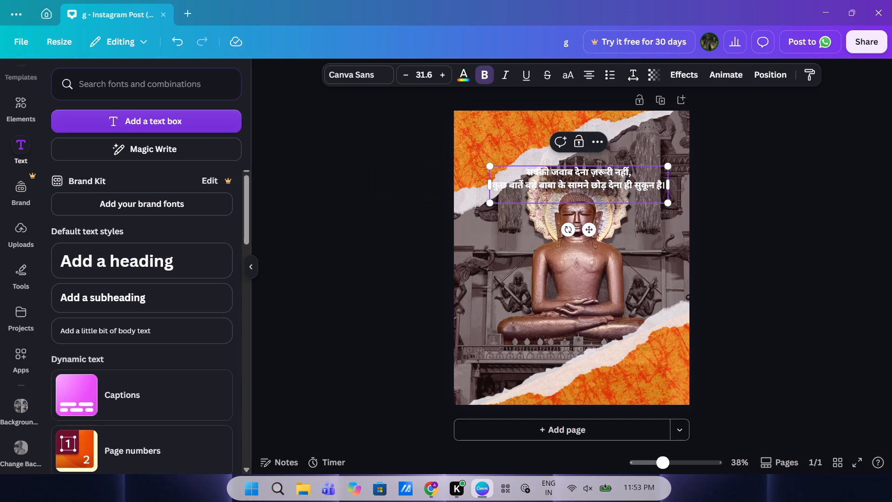
right_click(576, 180)
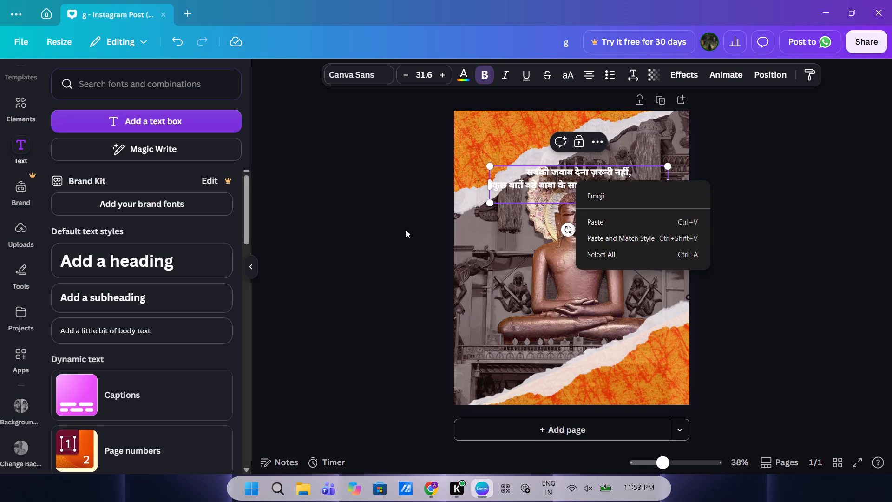
click(406, 230)
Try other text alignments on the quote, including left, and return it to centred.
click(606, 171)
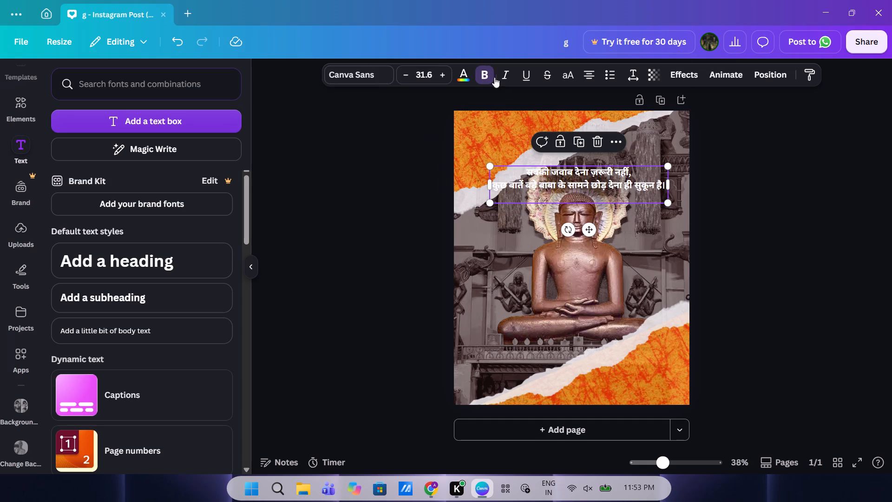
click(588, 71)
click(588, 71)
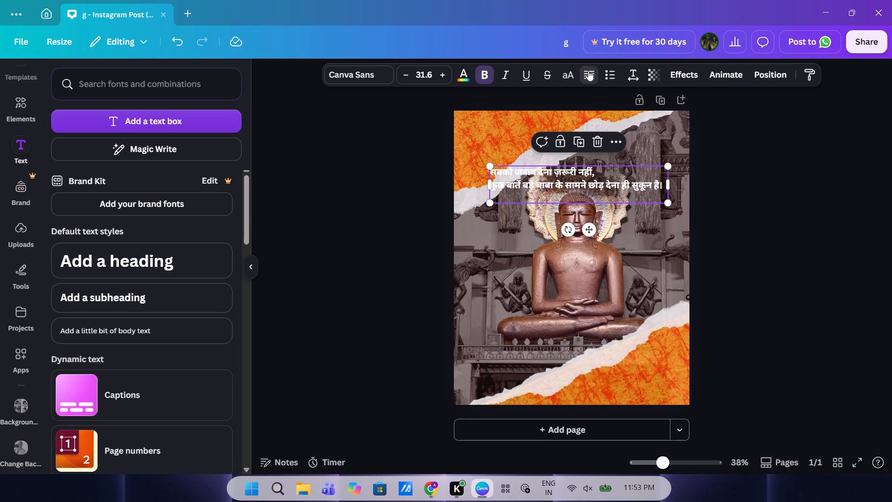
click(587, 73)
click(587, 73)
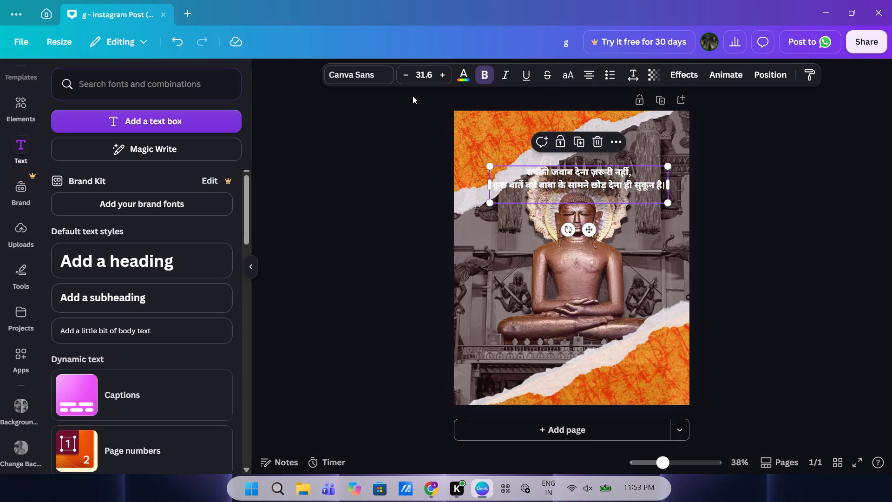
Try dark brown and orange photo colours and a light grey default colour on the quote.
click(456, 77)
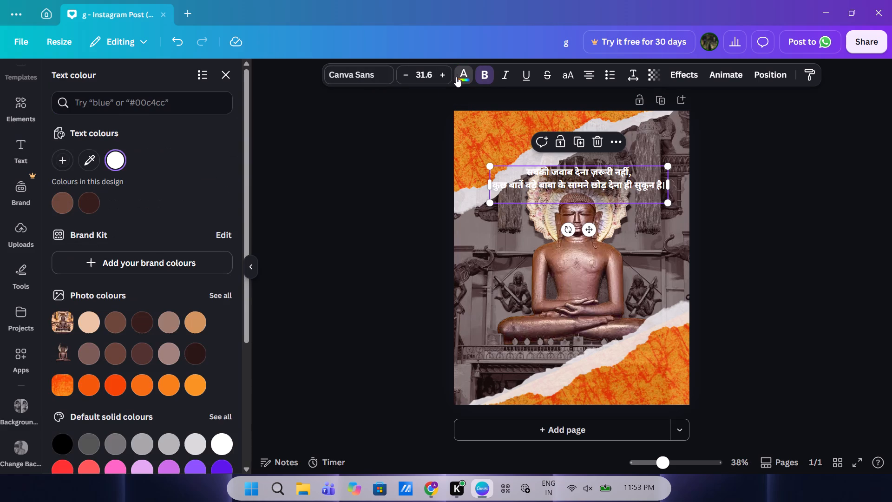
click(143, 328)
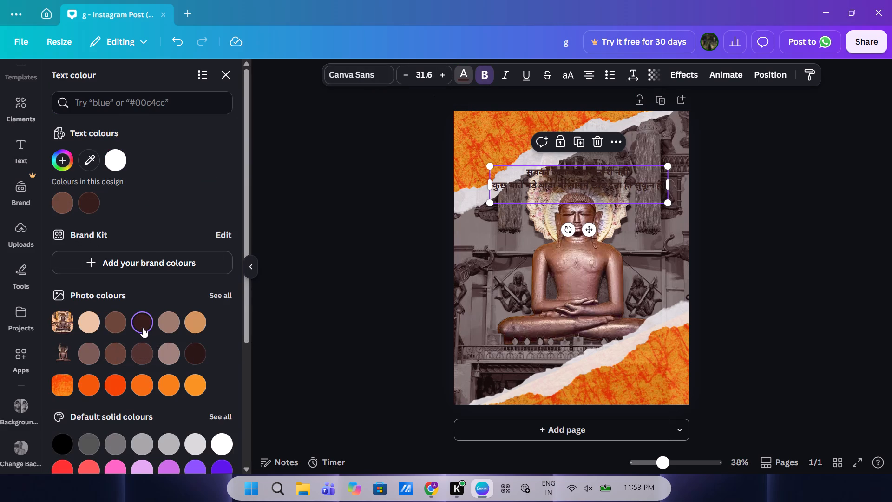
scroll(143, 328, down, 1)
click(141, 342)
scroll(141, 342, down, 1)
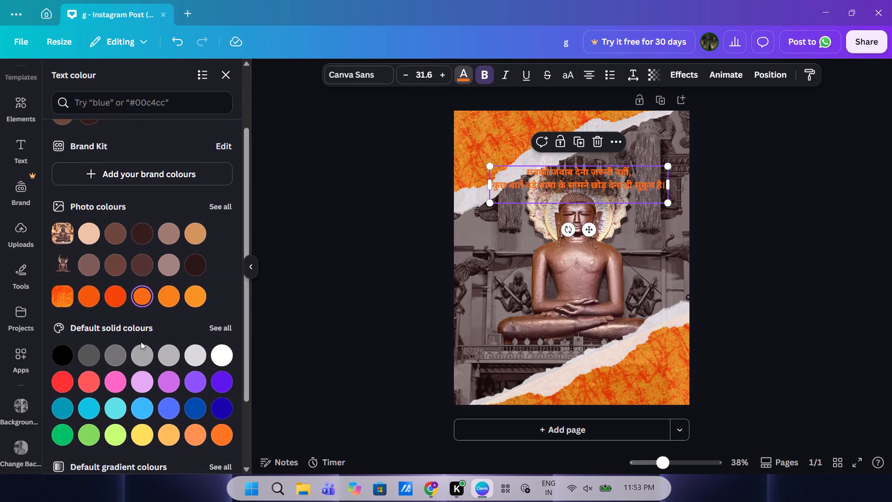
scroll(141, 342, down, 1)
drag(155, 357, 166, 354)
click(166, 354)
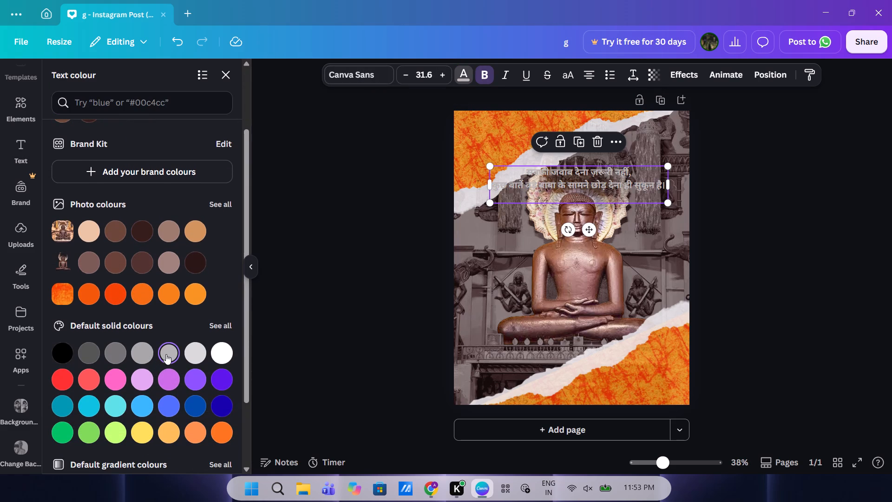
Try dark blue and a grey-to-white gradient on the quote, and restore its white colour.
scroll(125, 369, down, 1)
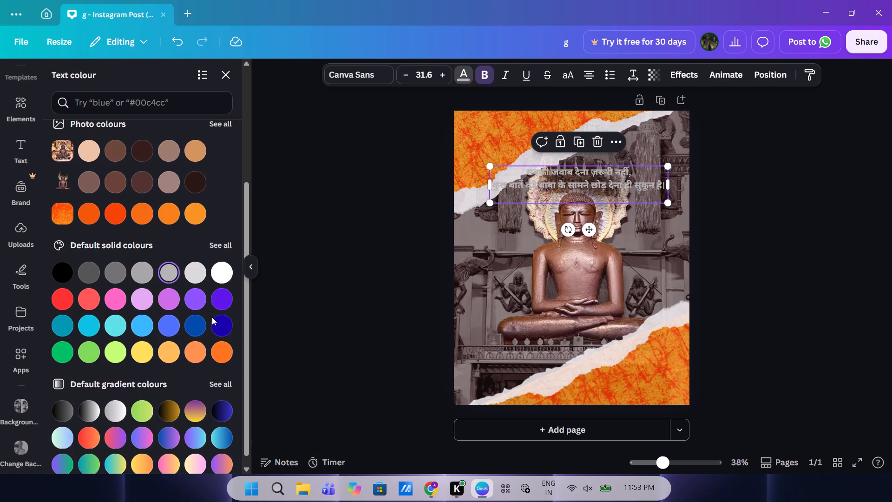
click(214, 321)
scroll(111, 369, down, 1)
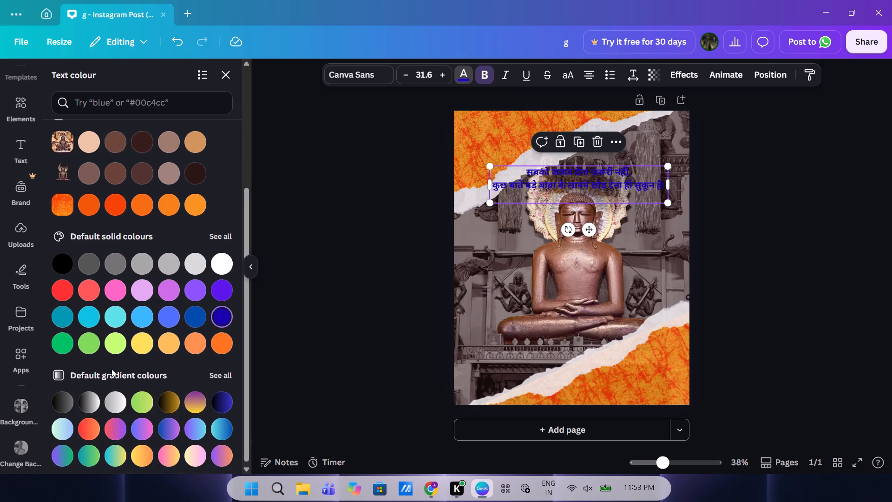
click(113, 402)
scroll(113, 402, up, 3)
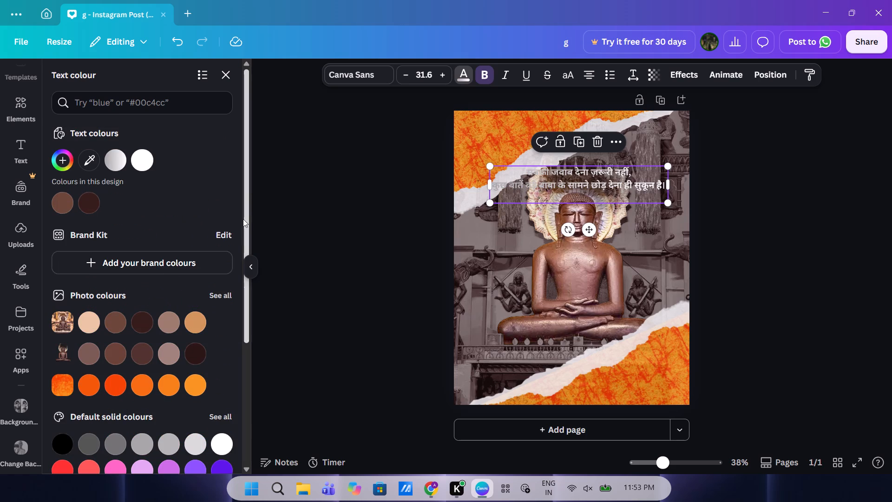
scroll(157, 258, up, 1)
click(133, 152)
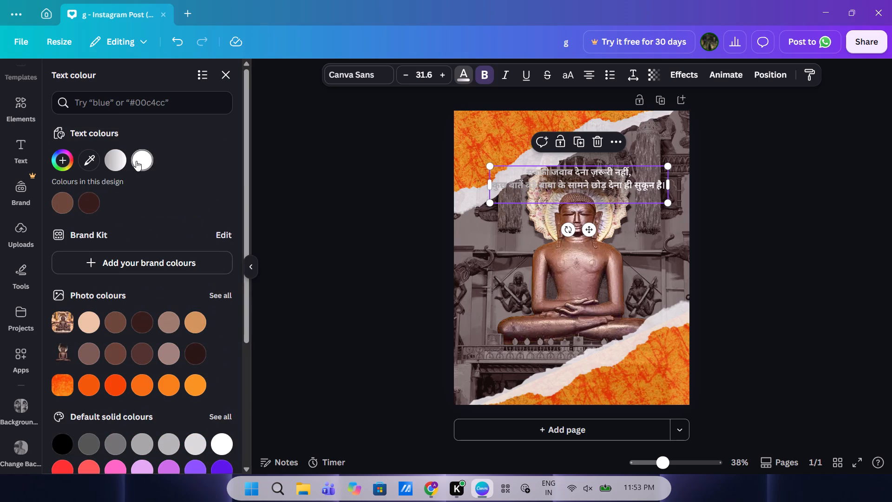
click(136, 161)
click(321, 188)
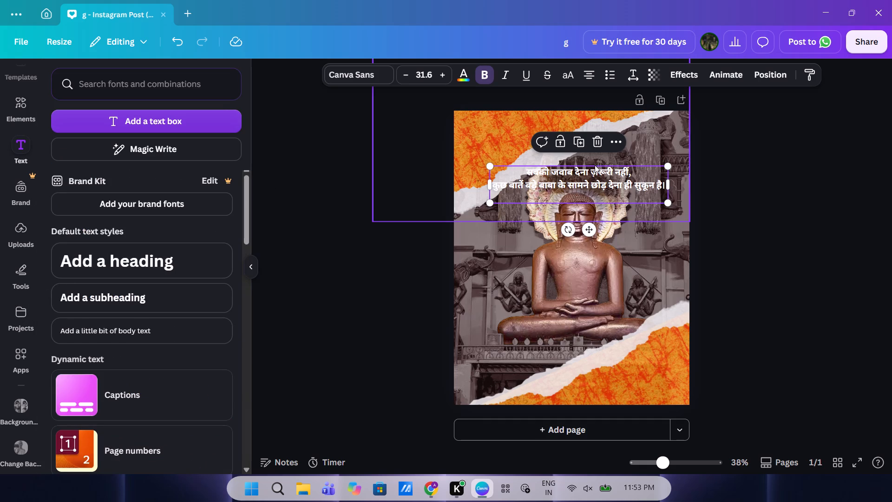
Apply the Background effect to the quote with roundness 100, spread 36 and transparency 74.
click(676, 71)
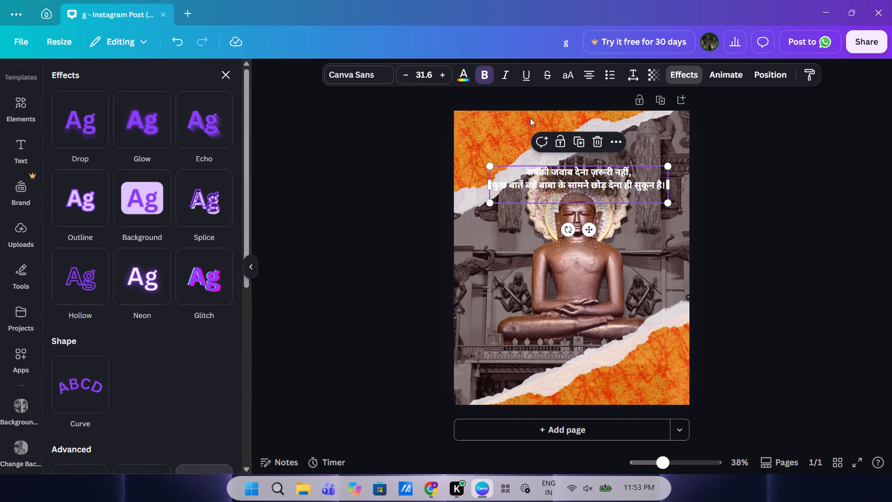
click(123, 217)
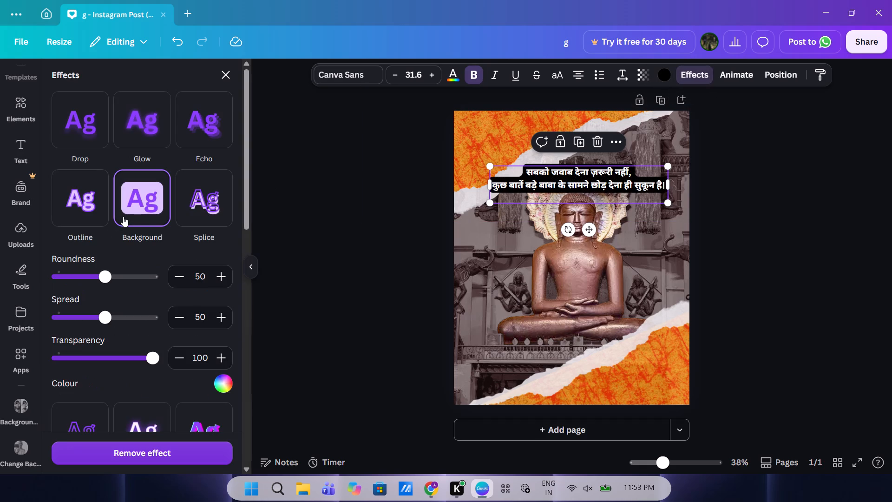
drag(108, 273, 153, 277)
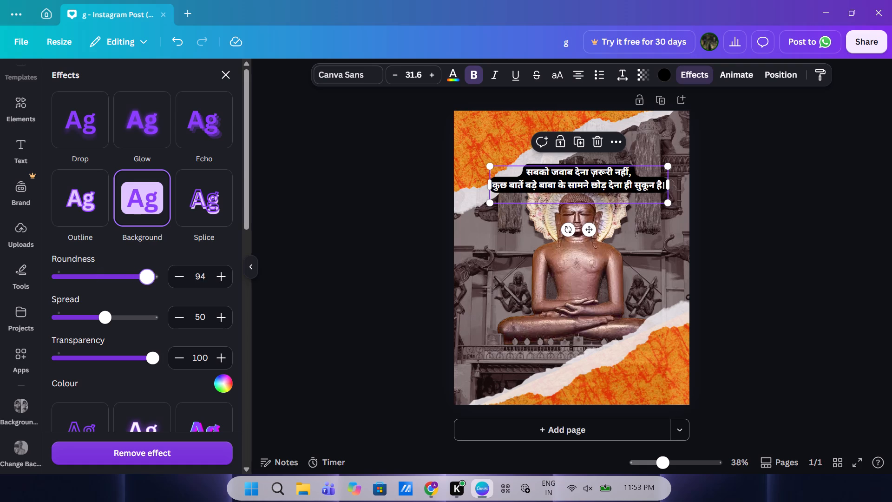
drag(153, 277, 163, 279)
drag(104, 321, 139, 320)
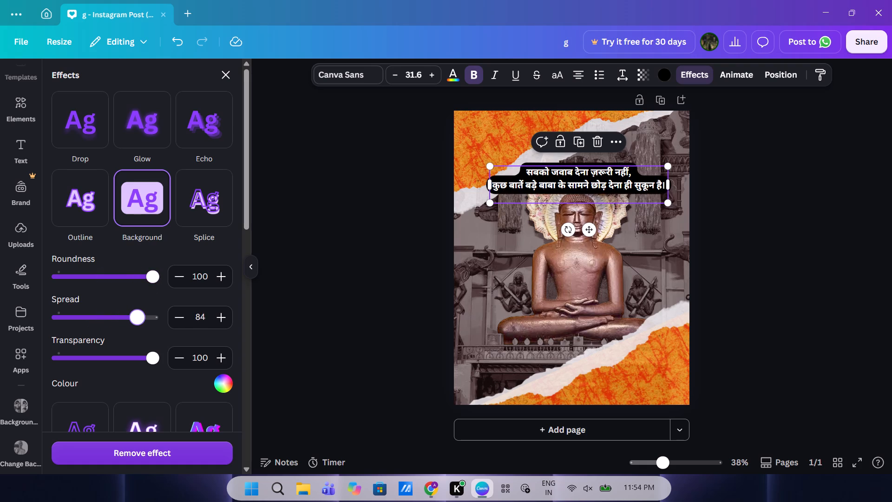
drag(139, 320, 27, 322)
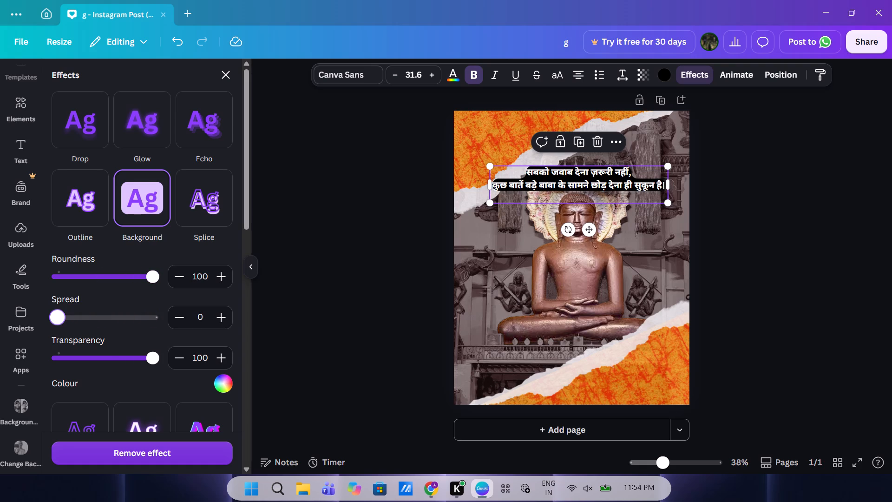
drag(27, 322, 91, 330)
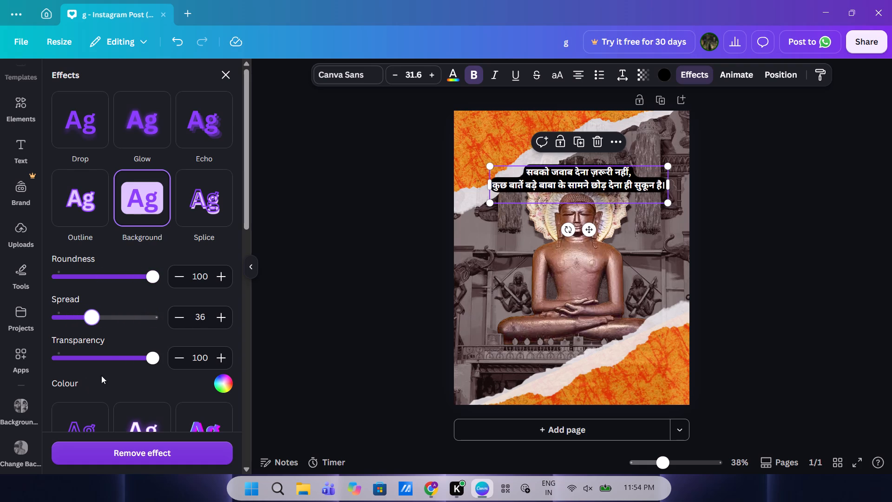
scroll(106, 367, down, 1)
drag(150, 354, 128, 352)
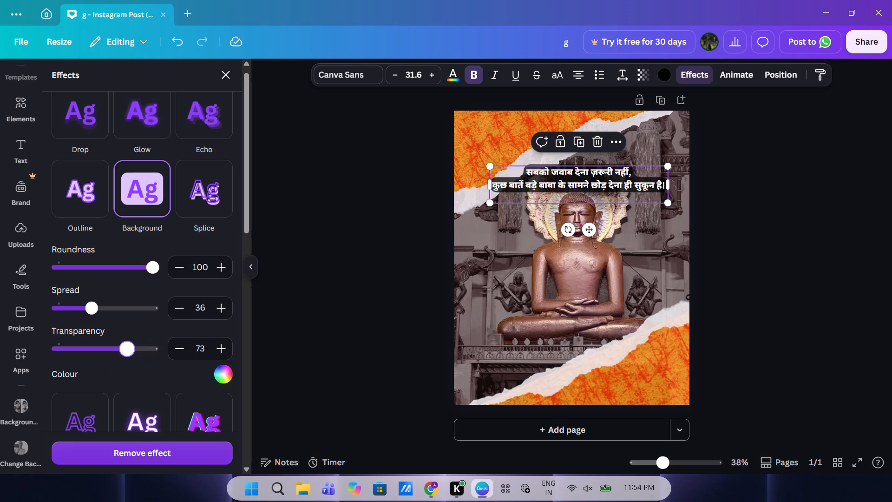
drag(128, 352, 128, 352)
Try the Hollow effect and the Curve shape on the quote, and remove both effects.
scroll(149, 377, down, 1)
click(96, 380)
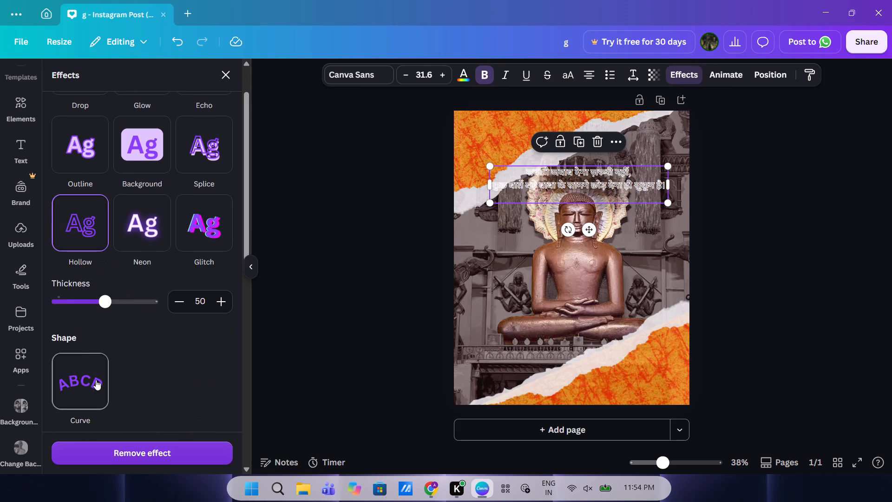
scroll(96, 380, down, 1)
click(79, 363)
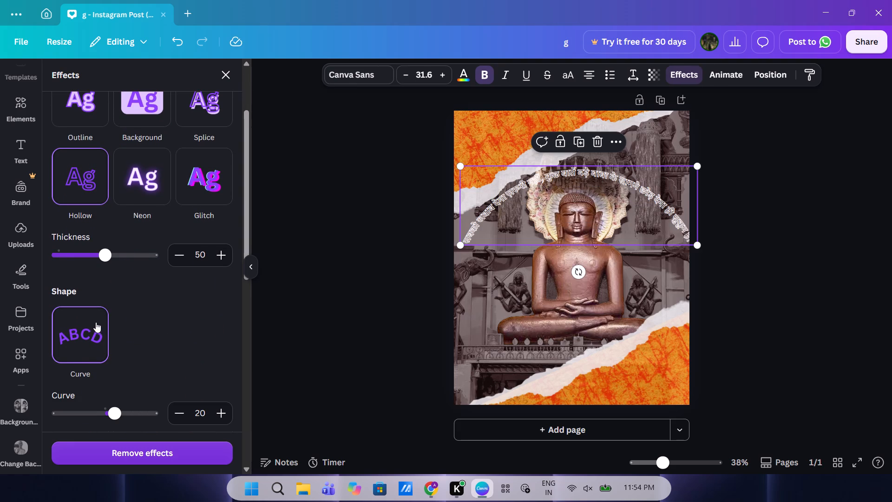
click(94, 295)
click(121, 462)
Apply the advanced 70s text style to the quote.
scroll(143, 367, down, 1)
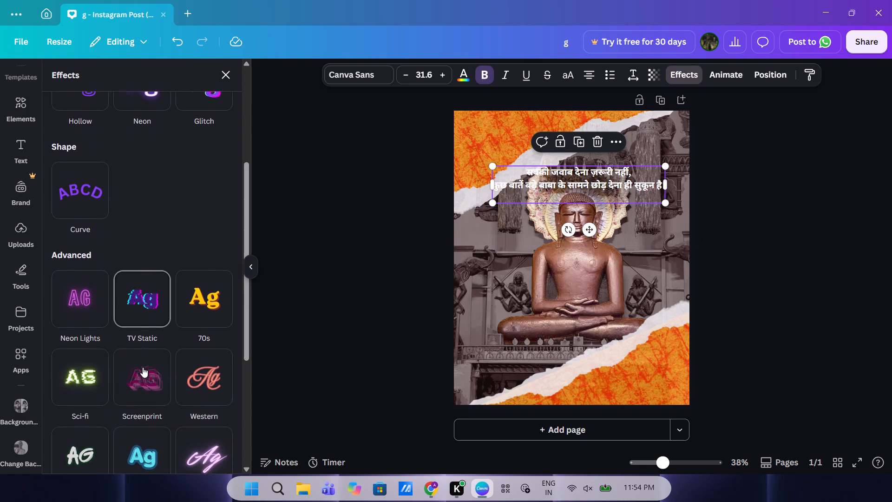
scroll(143, 367, down, 2)
click(191, 263)
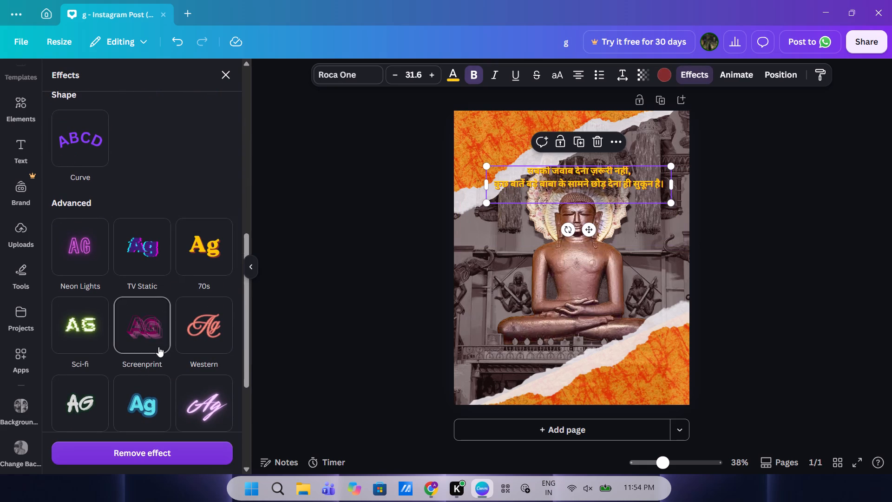
Replace the quote's current effect with the Background effect, keeping its default settings.
scroll(158, 347, down, 3)
scroll(127, 268, up, 2)
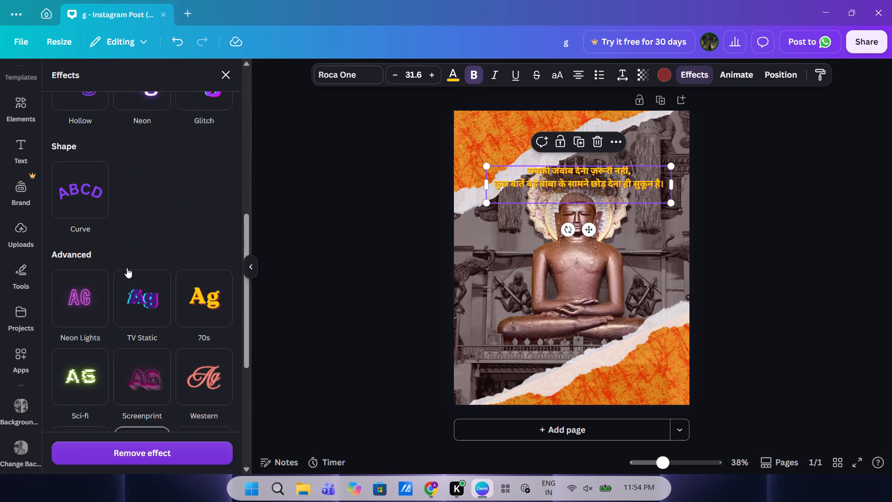
scroll(127, 268, up, 2)
scroll(131, 223, up, 1)
scroll(133, 183, up, 1)
click(148, 163)
scroll(148, 163, up, 1)
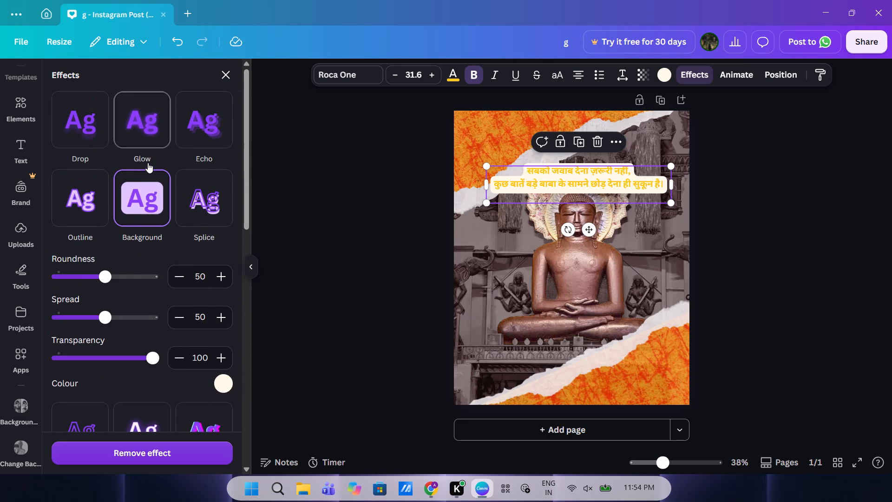
scroll(148, 163, up, 1)
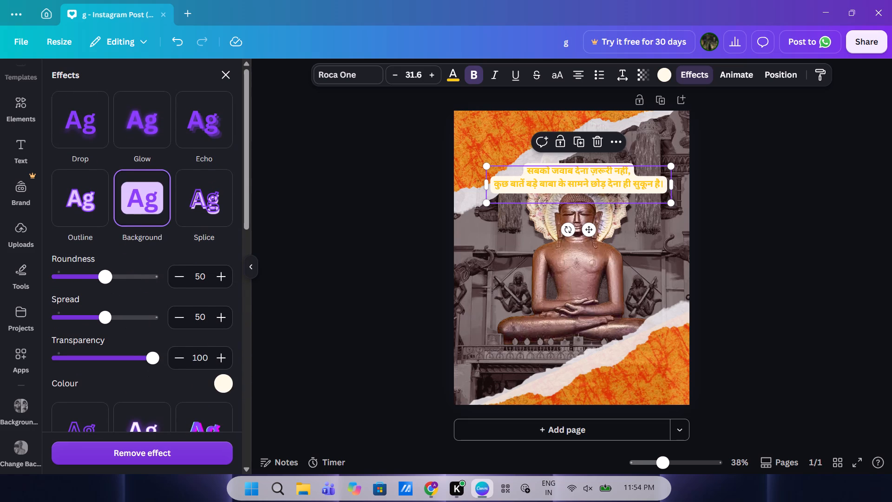
scroll(102, 280, up, 1)
Adjust the quote's text colour in the custom solid colour picker to orange #FFA308.
click(456, 67)
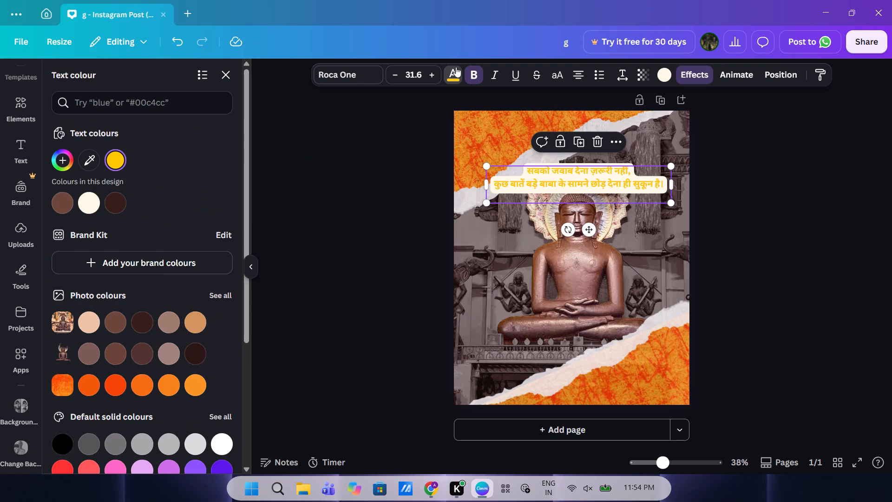
click(72, 161)
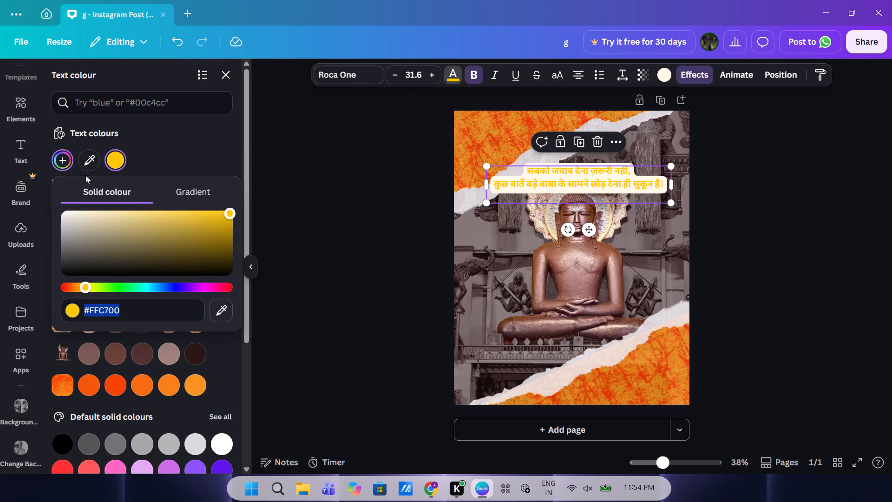
drag(230, 212, 209, 223)
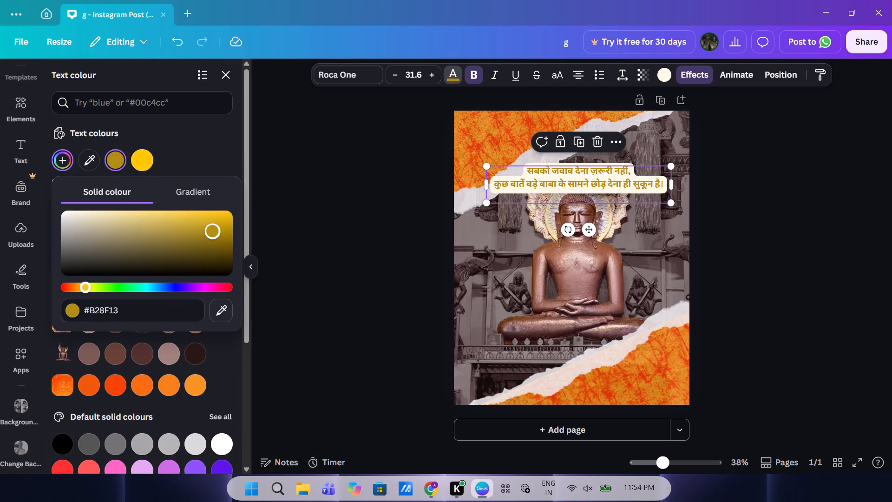
drag(209, 223, 268, 204)
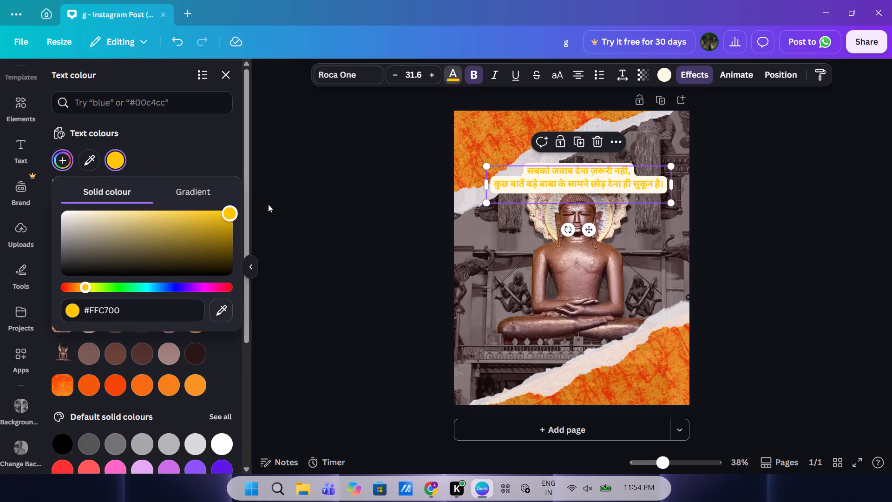
drag(268, 204, 276, 188)
drag(90, 286, 80, 287)
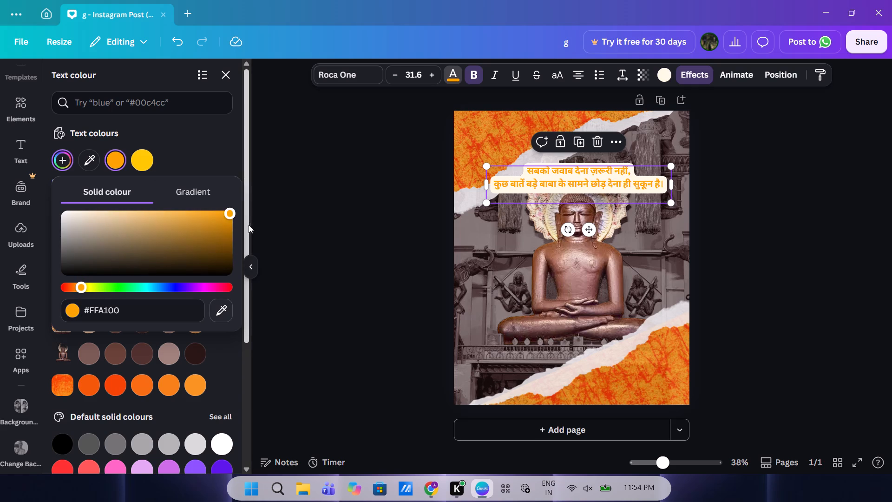
drag(228, 216, 218, 201)
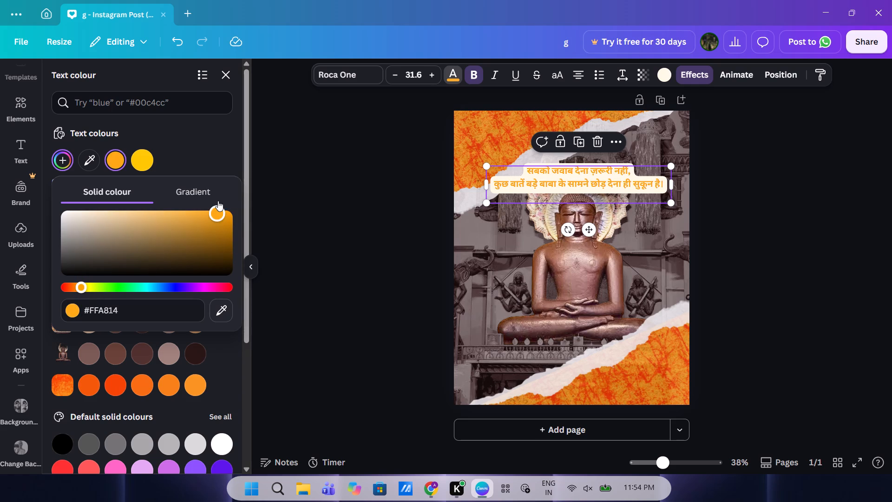
drag(218, 201, 228, 204)
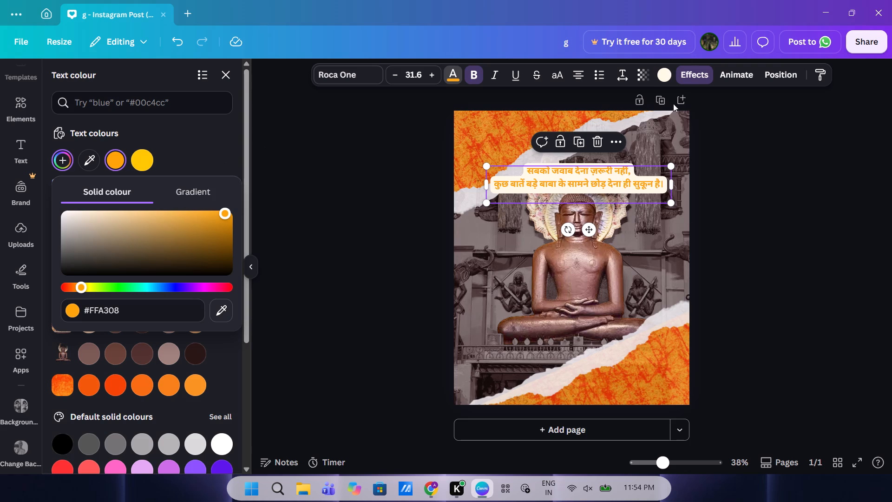
Try grey and orange for the quote's background effect, and settle on the default red.
click(666, 76)
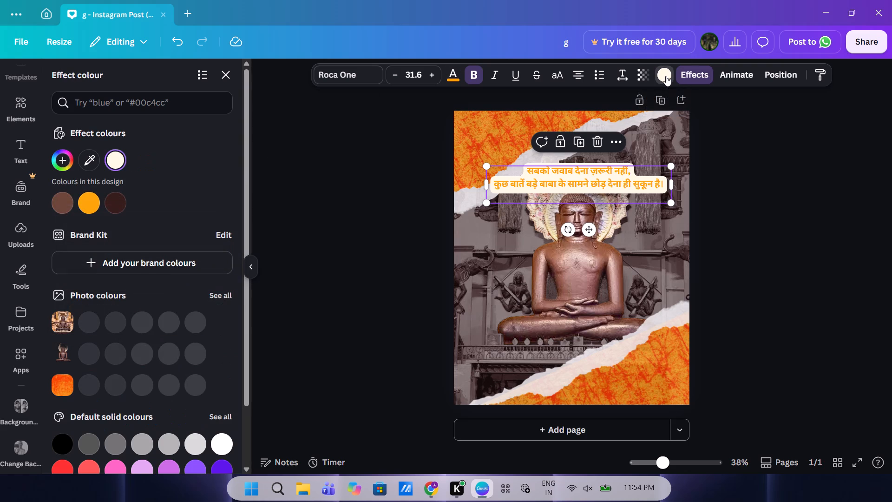
click(693, 74)
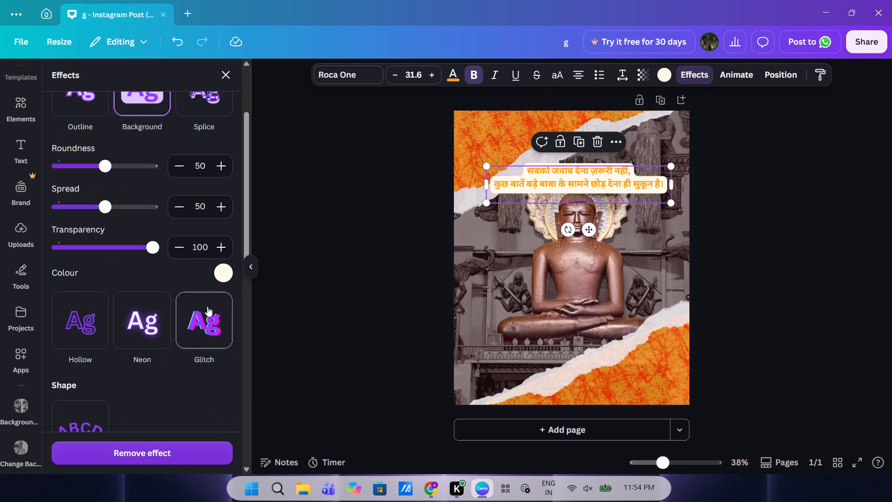
click(224, 277)
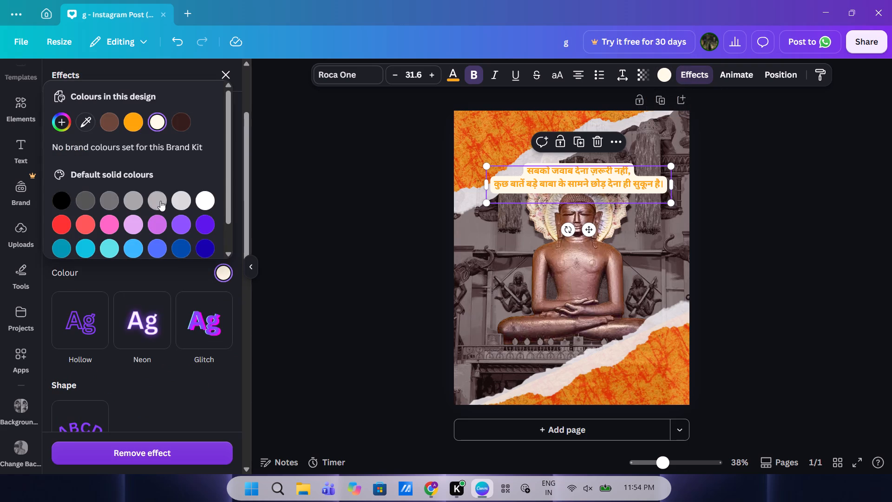
click(161, 201)
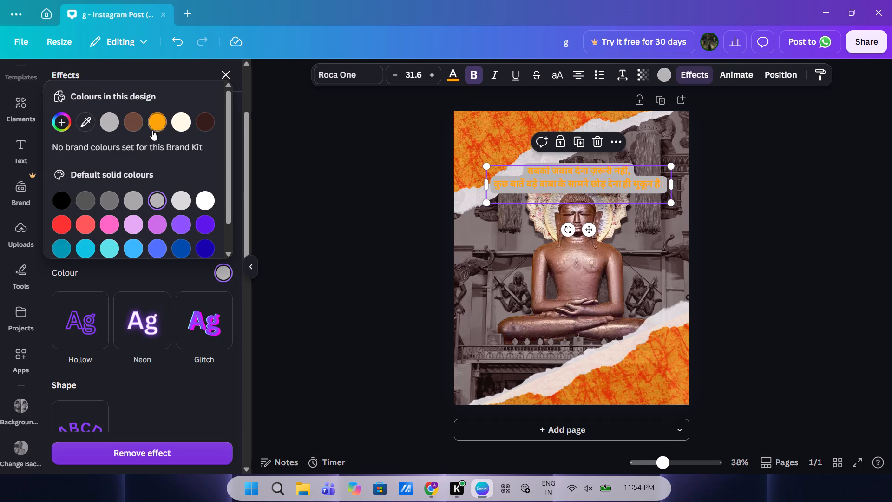
click(154, 126)
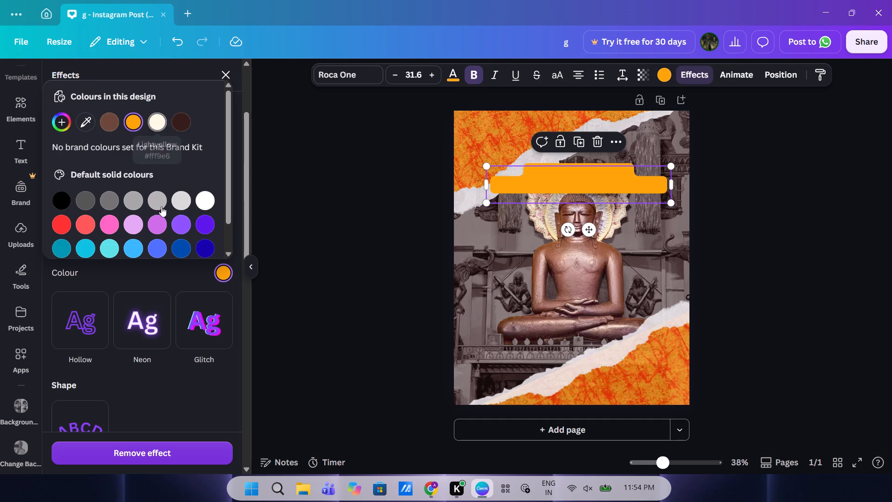
scroll(141, 234, down, 1)
click(64, 201)
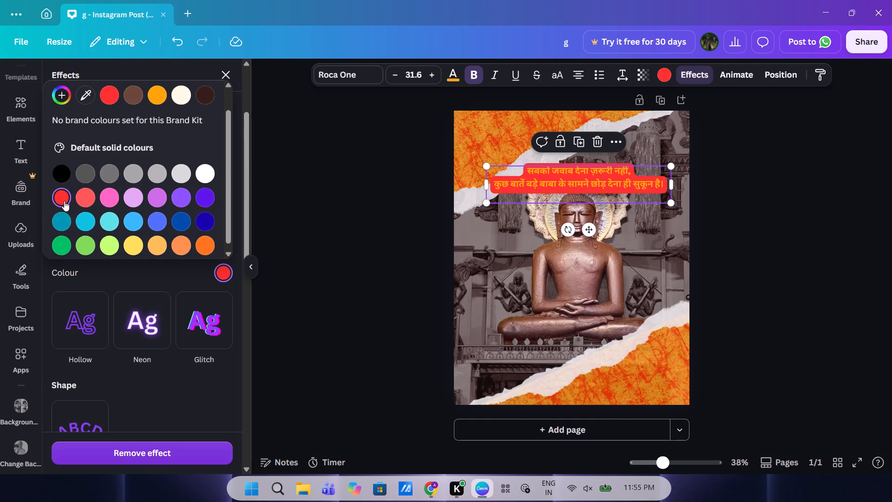
scroll(101, 219, down, 2)
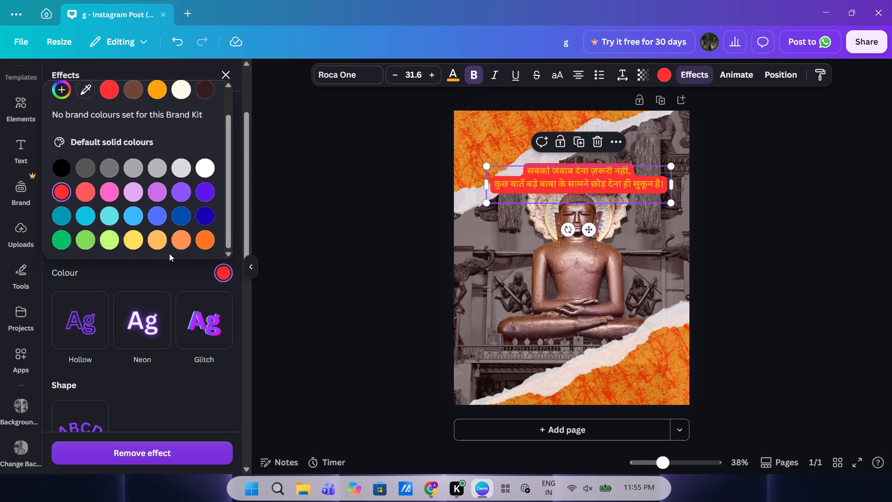
click(333, 253)
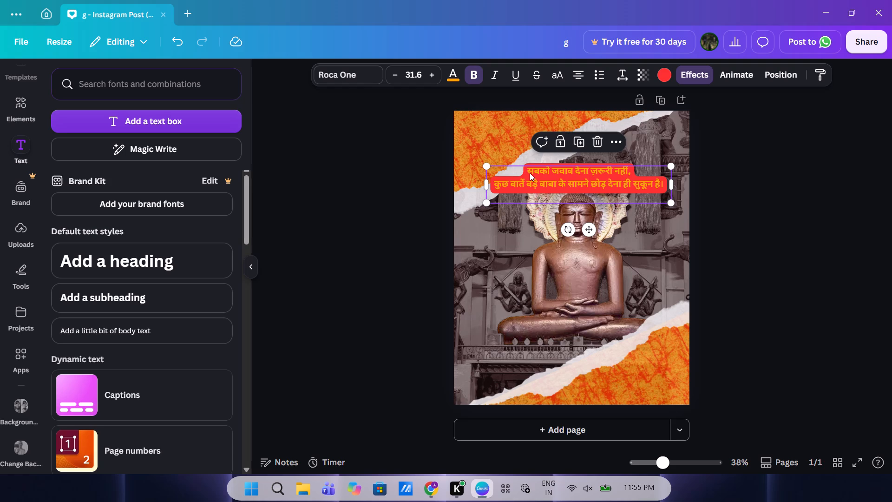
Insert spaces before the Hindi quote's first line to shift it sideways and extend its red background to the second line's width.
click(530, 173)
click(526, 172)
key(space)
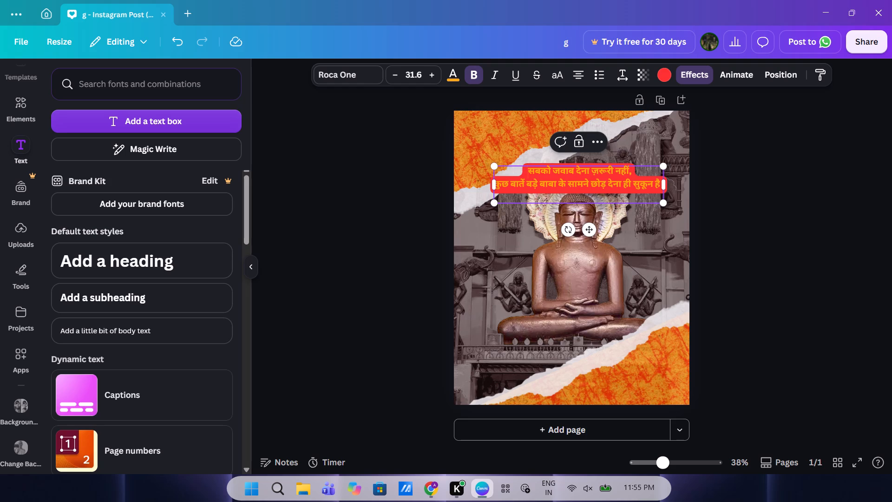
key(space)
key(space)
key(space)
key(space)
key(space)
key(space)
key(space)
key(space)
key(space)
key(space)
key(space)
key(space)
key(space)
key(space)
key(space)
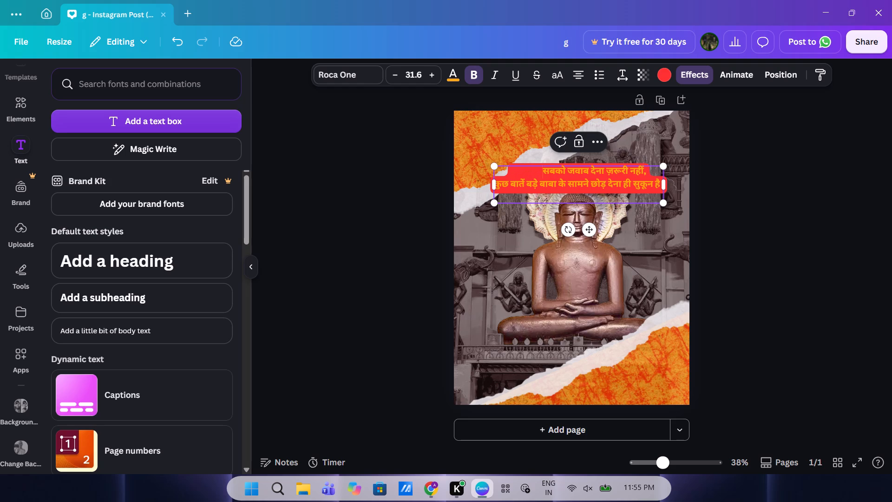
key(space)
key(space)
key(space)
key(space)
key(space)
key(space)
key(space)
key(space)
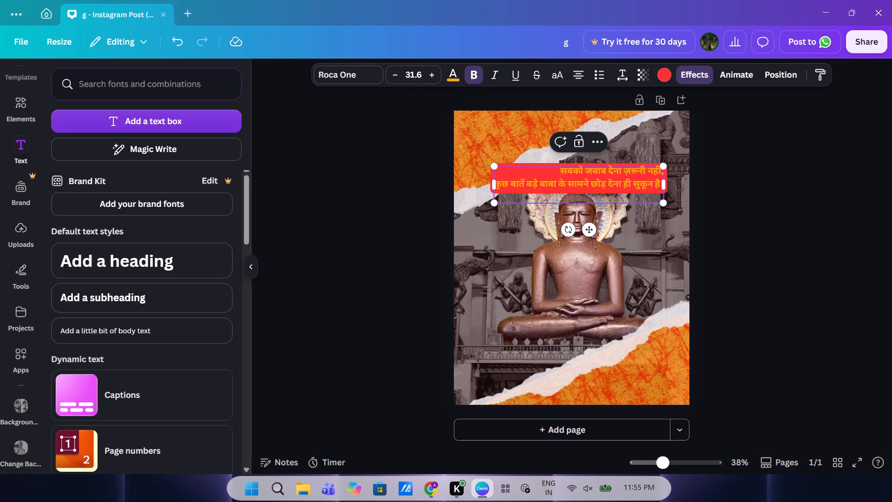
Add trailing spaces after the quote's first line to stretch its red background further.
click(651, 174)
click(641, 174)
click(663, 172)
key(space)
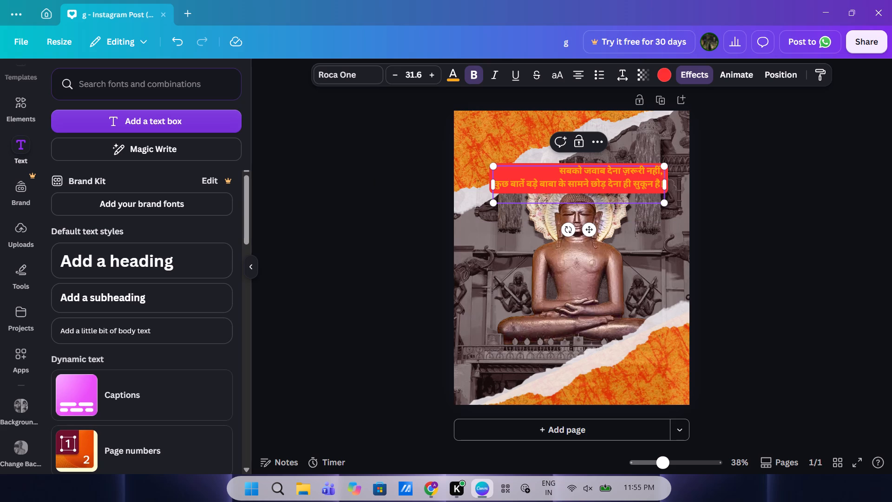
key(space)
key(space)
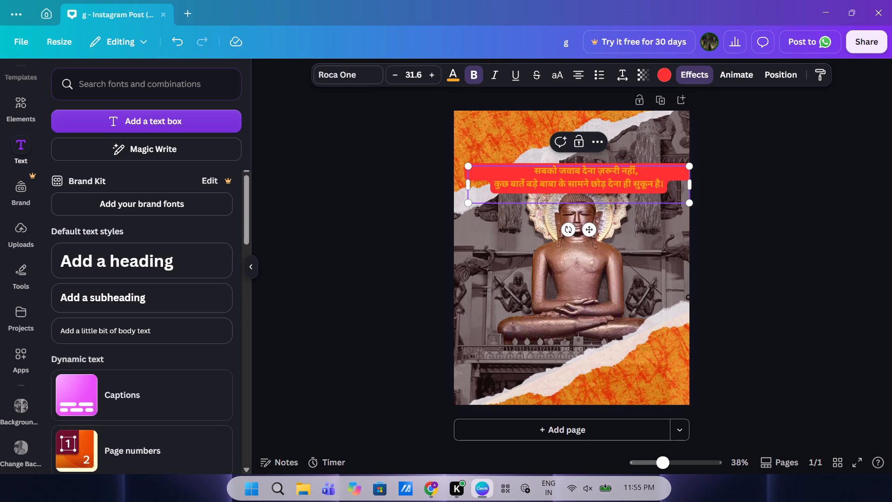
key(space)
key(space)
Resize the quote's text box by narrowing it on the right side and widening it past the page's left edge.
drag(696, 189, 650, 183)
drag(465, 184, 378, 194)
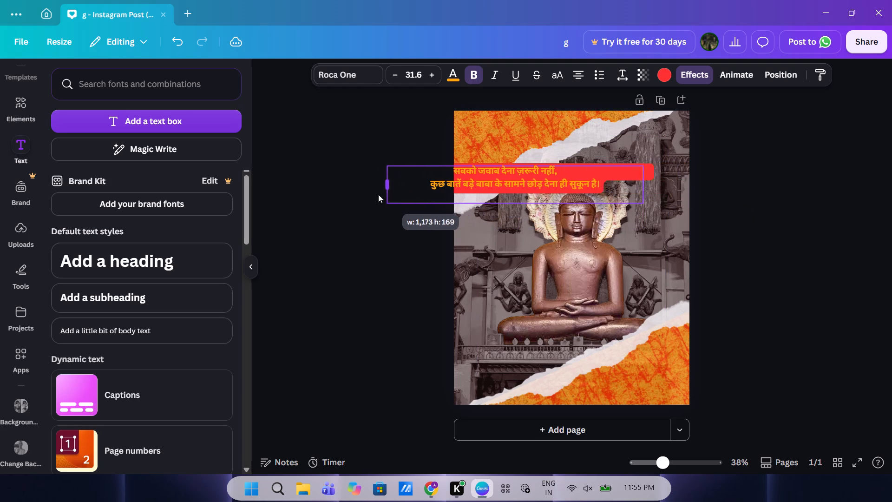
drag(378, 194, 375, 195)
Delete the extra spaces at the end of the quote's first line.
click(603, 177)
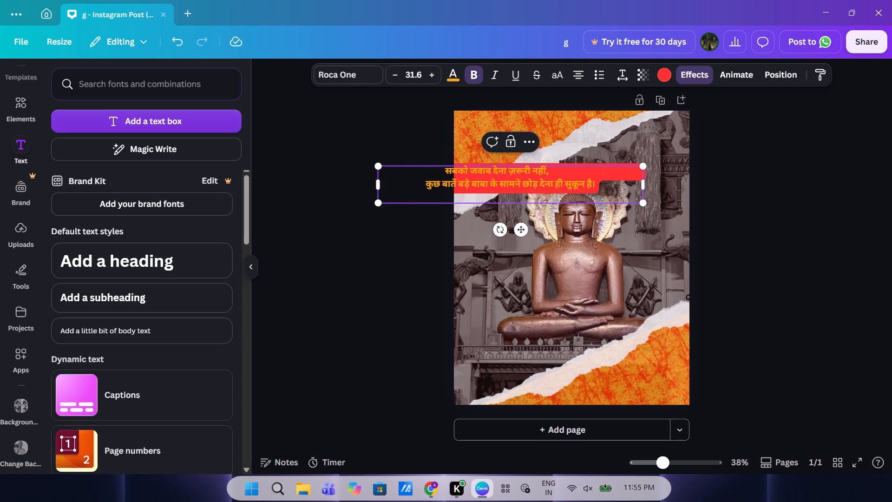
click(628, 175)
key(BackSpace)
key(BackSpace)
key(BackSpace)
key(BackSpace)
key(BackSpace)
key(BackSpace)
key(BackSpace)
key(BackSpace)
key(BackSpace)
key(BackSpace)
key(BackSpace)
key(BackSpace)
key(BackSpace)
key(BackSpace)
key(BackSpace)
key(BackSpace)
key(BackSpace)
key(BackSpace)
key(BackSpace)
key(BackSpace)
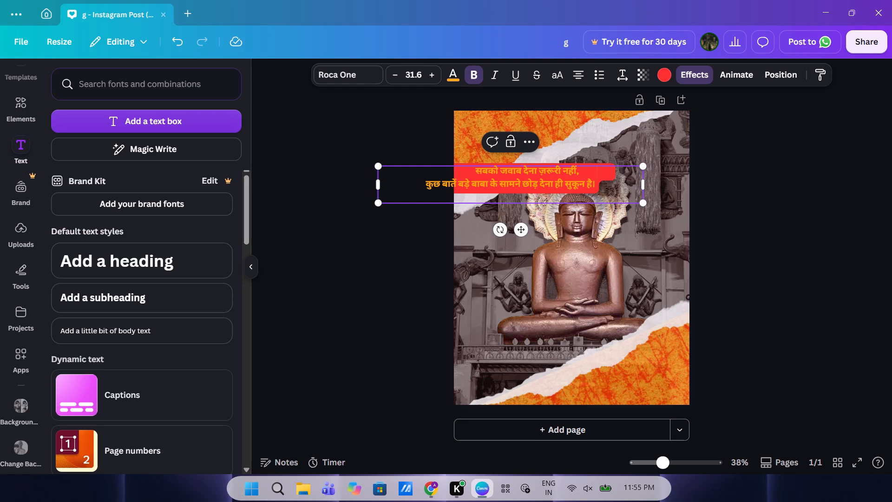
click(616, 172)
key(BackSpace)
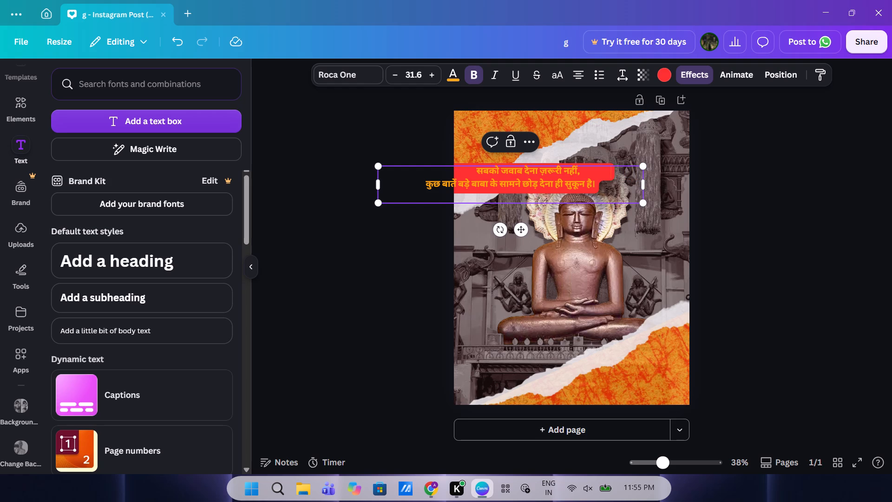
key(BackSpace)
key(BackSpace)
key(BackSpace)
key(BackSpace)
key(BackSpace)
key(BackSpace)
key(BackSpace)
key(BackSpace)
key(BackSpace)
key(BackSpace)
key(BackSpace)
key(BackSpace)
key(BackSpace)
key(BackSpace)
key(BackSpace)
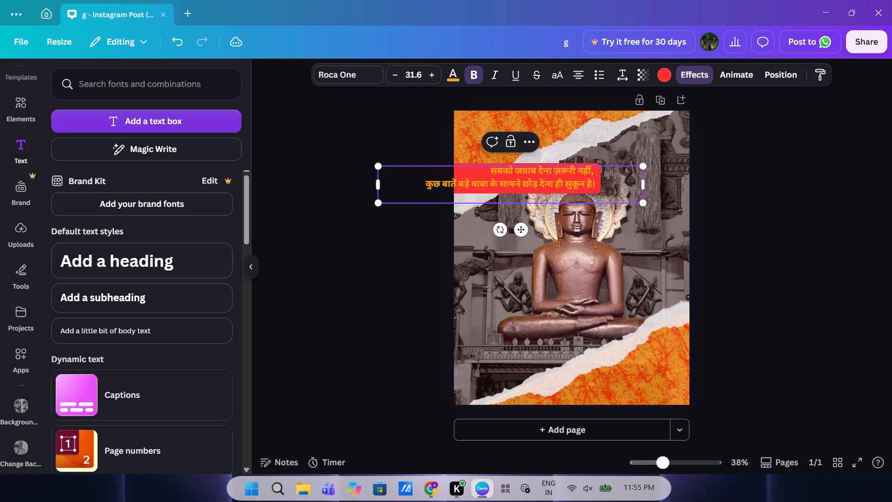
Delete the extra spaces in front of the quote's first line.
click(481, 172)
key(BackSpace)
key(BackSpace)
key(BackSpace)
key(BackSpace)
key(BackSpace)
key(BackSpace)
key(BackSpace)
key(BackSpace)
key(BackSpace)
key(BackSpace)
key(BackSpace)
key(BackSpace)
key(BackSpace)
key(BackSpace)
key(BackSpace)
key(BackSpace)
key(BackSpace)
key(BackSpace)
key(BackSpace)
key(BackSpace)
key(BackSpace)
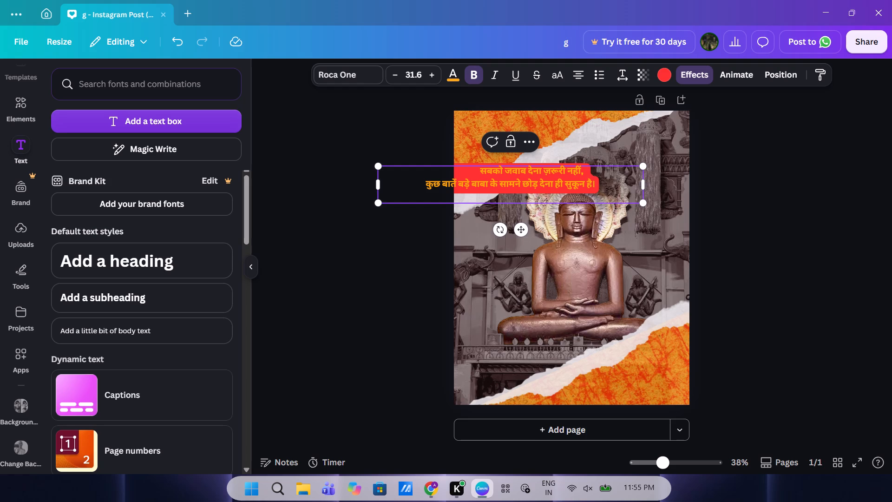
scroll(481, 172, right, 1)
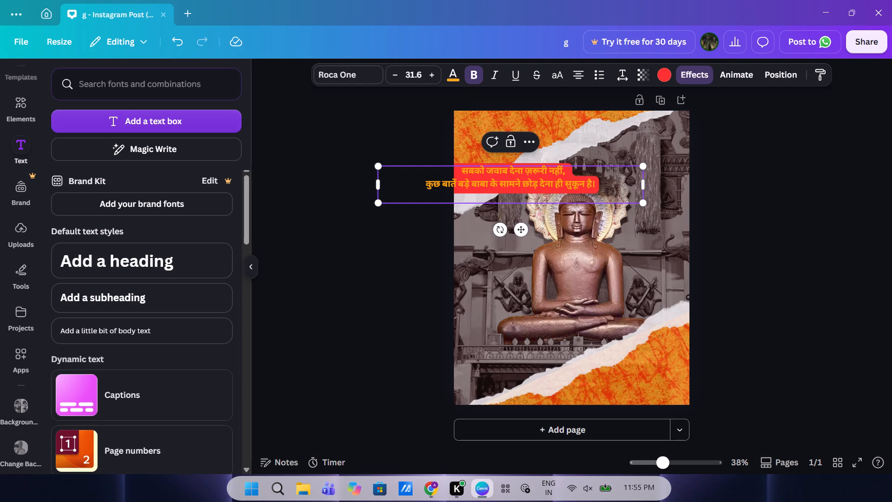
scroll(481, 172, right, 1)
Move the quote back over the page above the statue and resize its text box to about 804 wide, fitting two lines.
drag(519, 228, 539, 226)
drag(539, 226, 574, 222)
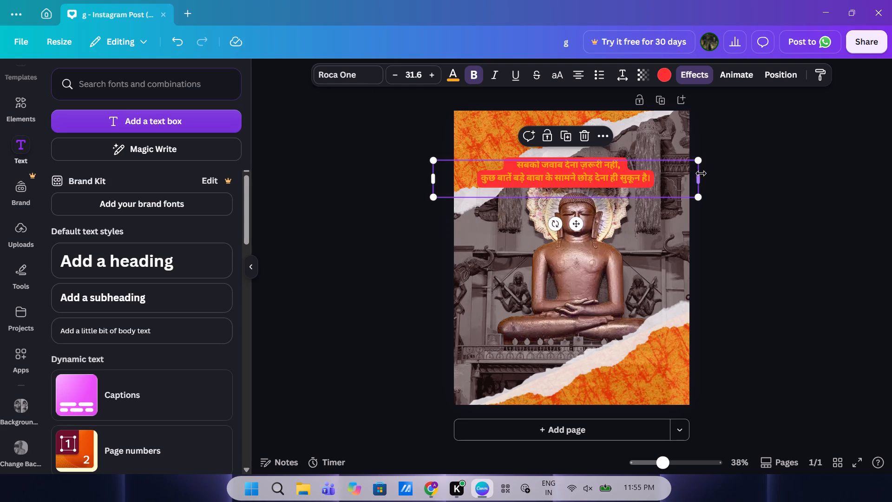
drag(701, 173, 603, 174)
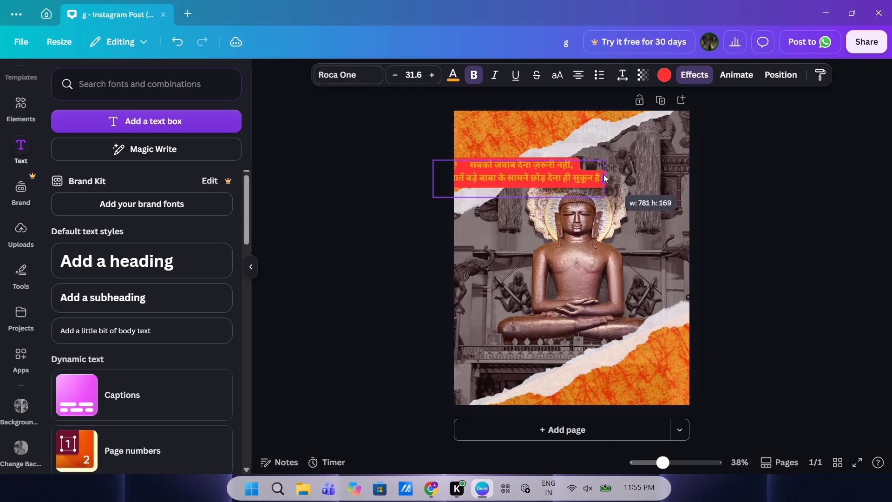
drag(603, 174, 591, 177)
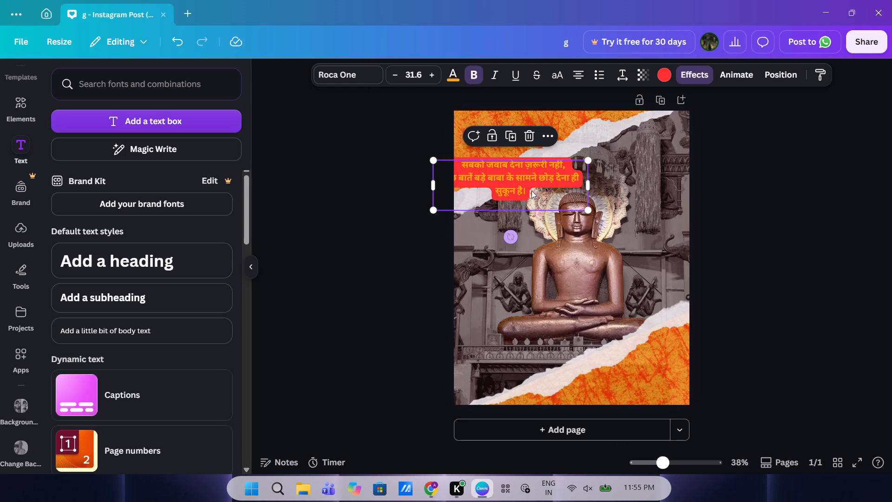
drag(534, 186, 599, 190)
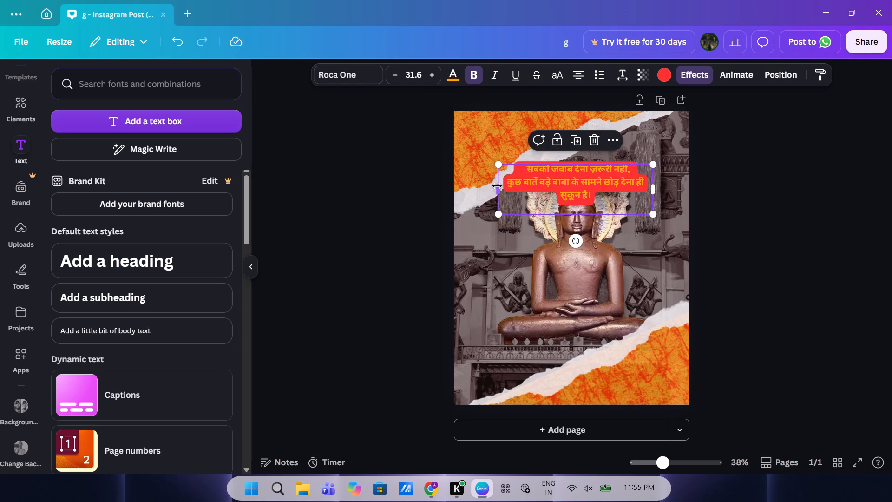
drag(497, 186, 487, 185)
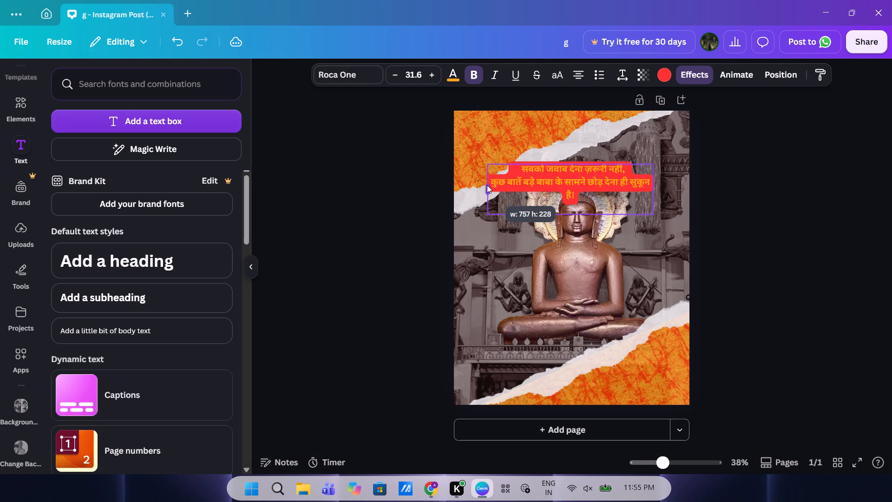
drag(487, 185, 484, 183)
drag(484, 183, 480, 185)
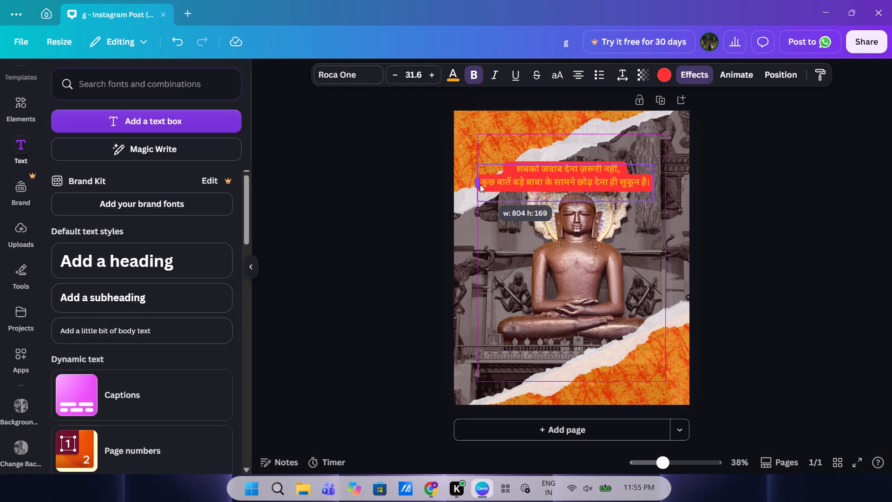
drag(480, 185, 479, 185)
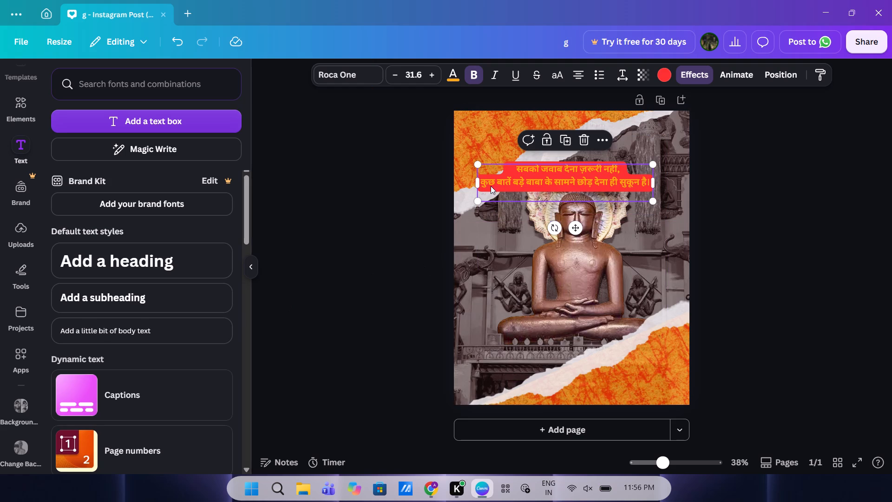
Delete the Hindi quote's text box from the post.
key(BackSpace)
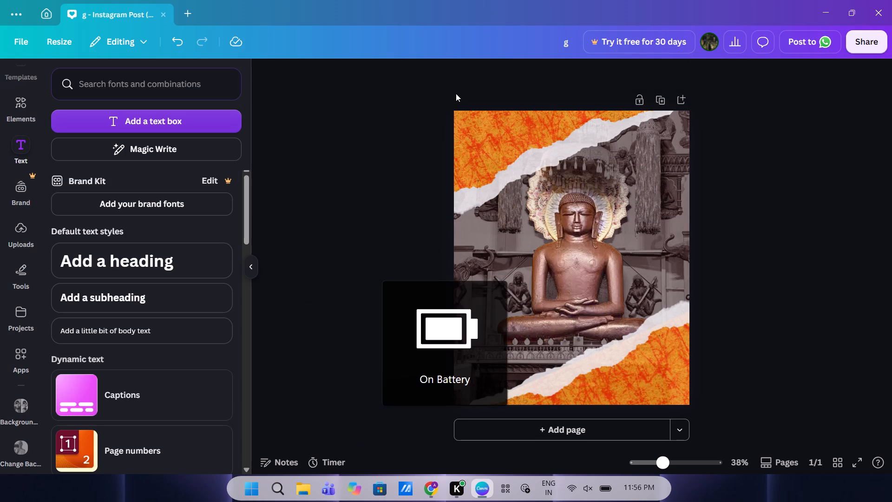
Close the temple statue Instagram post design.
click(159, 16)
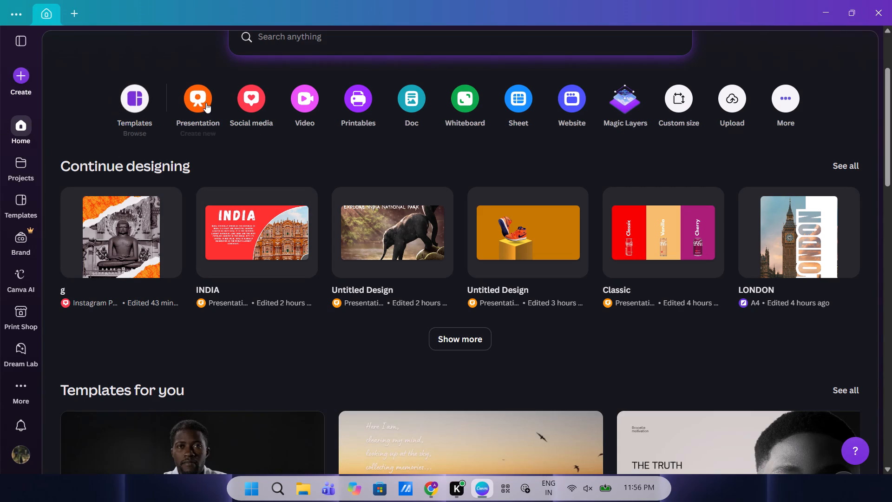
Create a blank Instagram Post (4:5) social media design at 1080 × 1350 px.
click(265, 111)
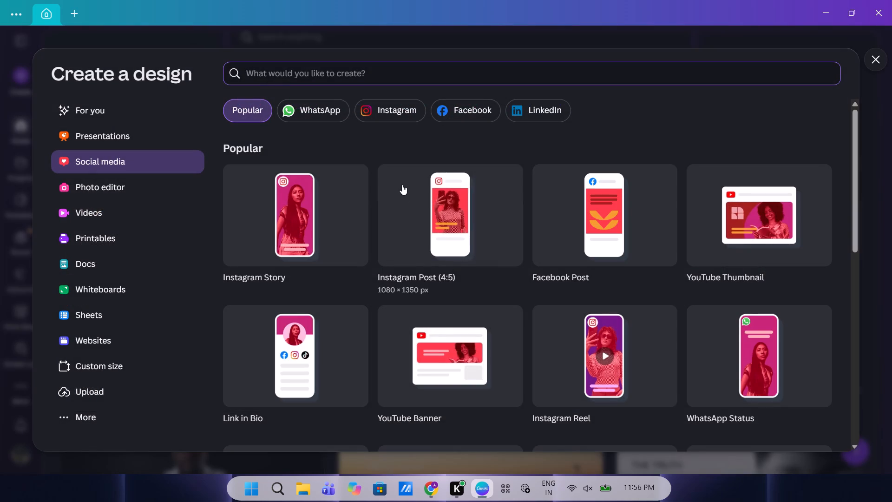
click(413, 239)
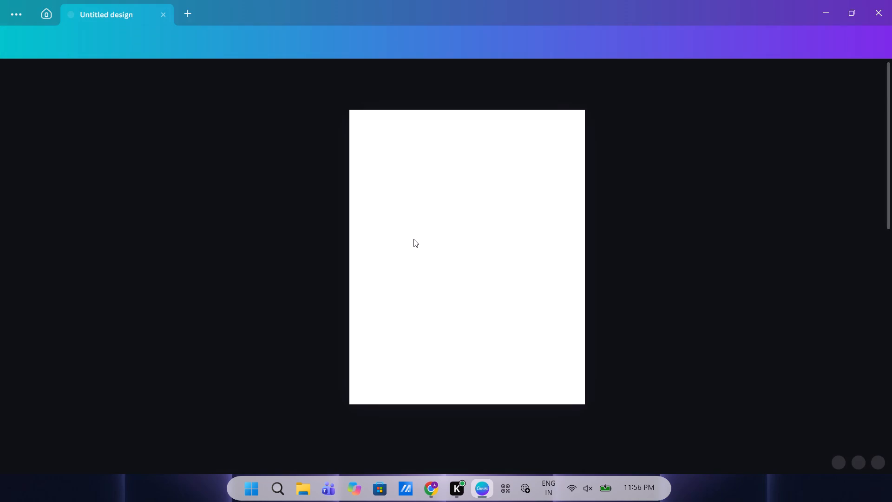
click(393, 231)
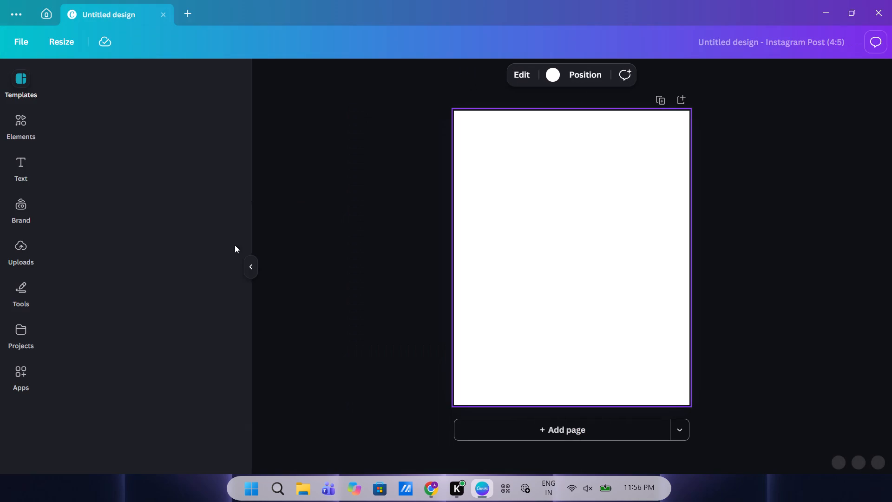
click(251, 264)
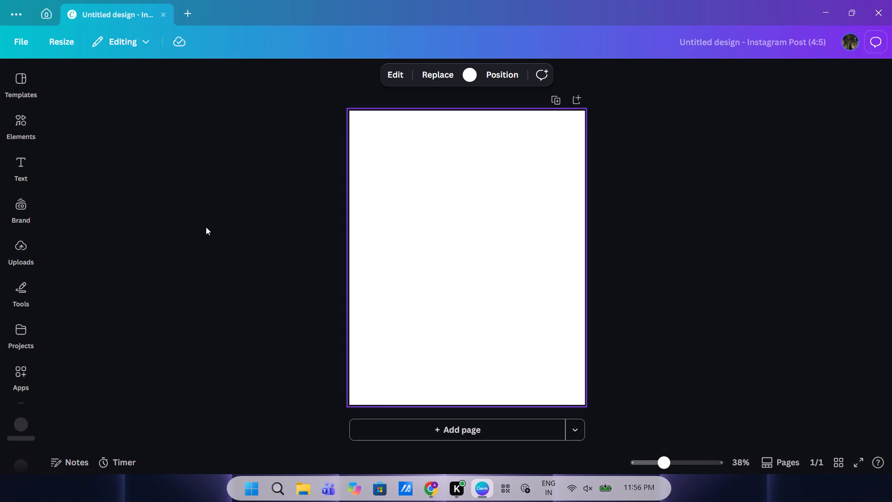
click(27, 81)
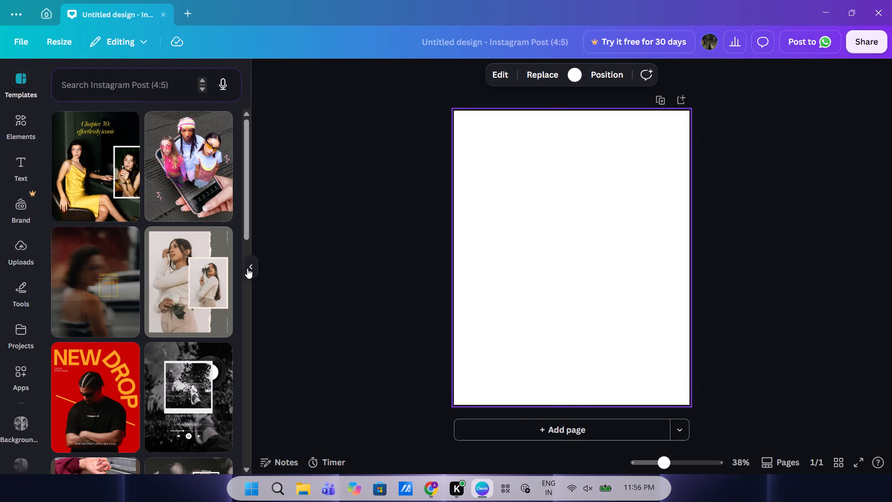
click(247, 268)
Add a square from the recently used shapes to the blank page.
click(33, 124)
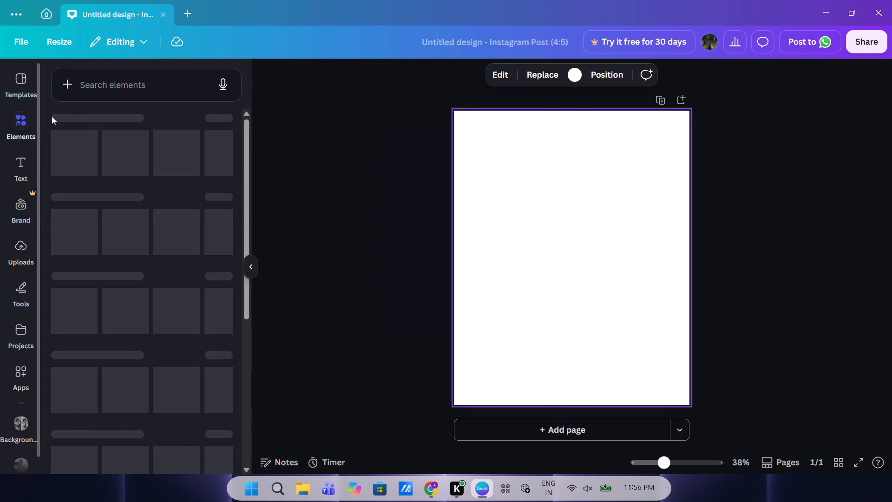
click(149, 90)
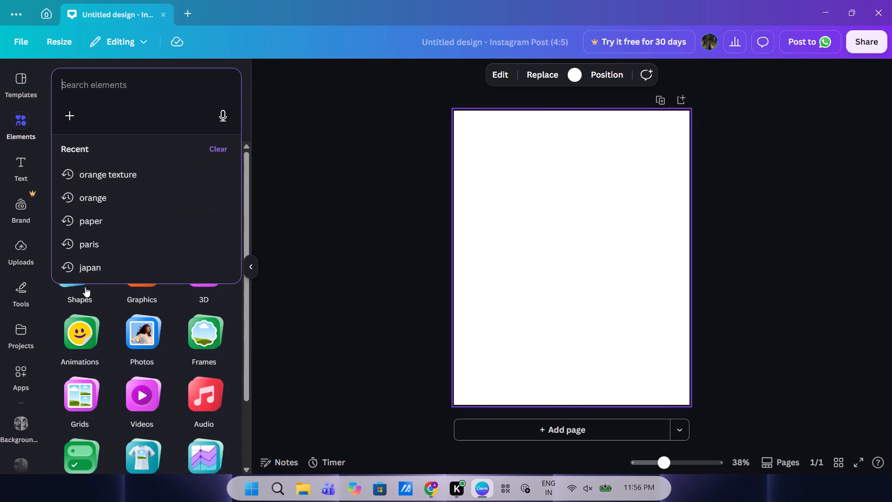
click(321, 272)
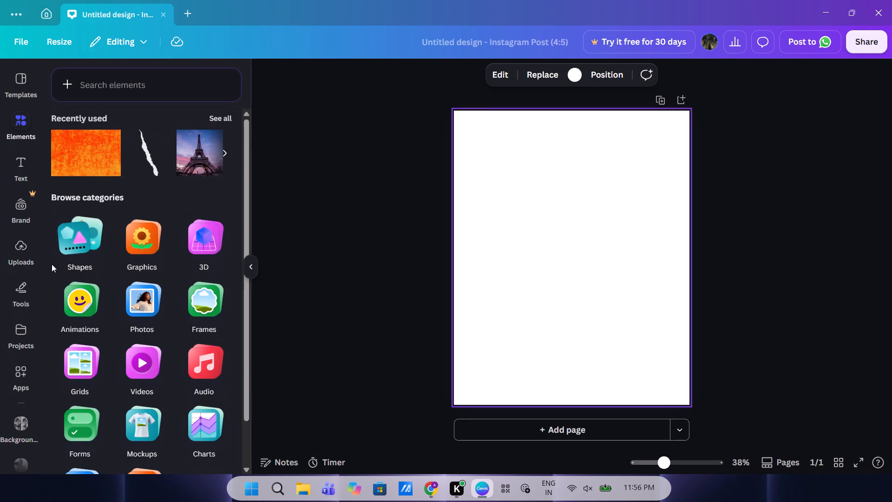
click(79, 256)
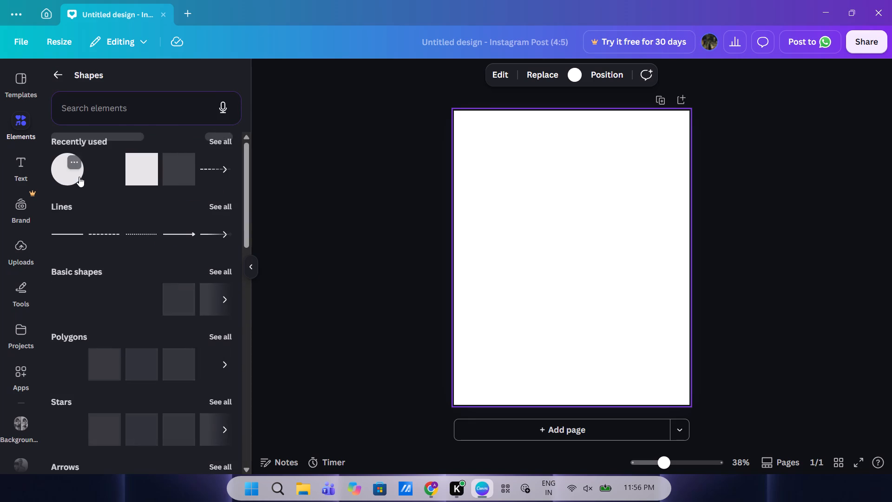
click(146, 178)
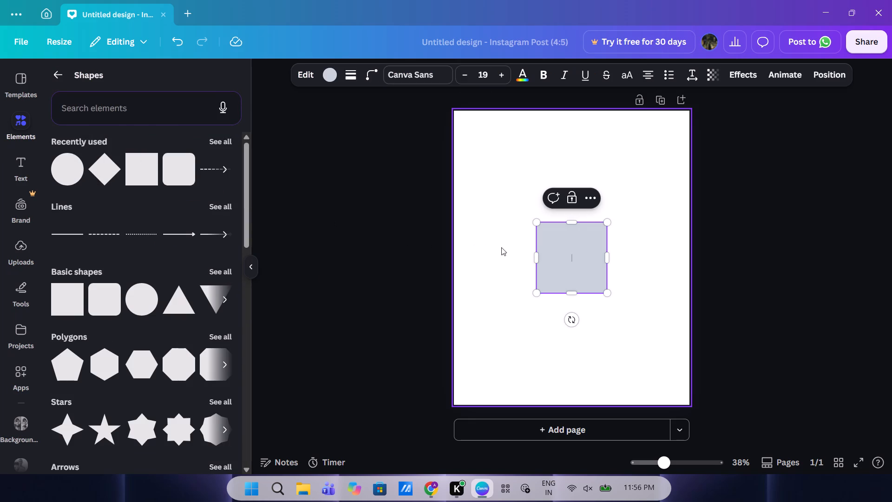
Change the square's fill colour to black.
click(336, 77)
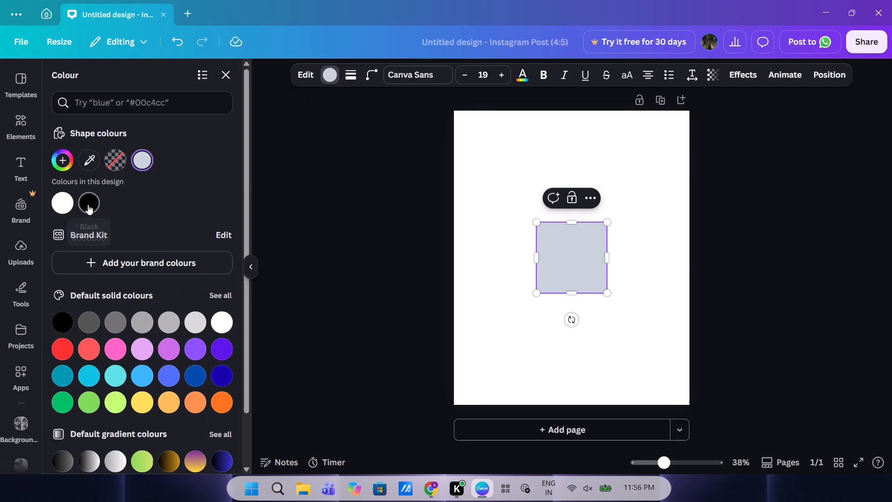
click(88, 205)
click(299, 229)
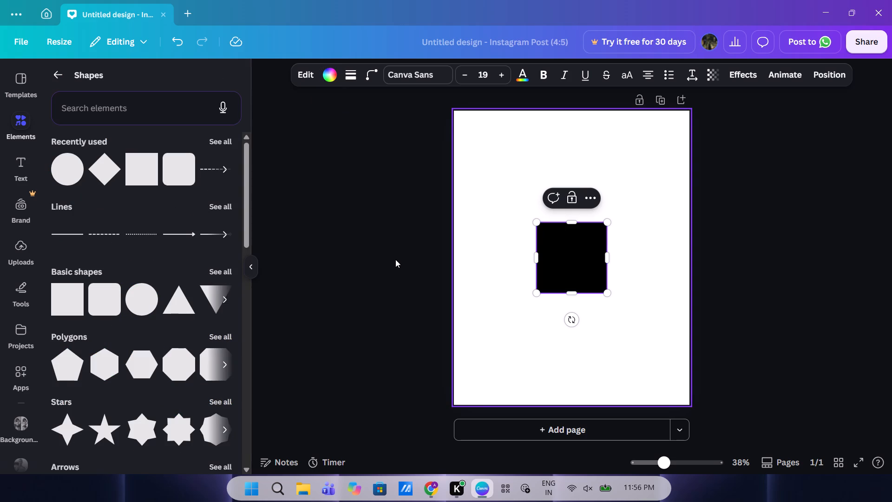
click(395, 259)
Place the black square in the page's upper-left corner and stretch it to the full 1,350 px height and just over half the page width.
drag(581, 246, 498, 147)
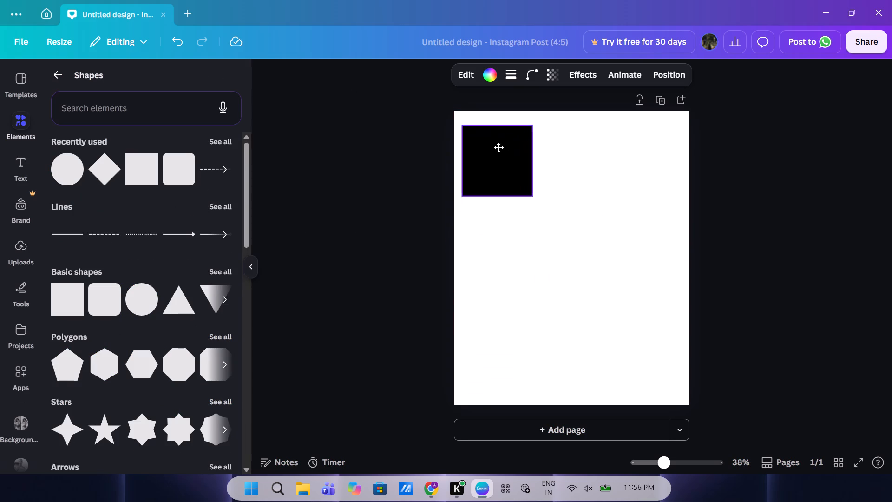
drag(498, 147, 498, 136)
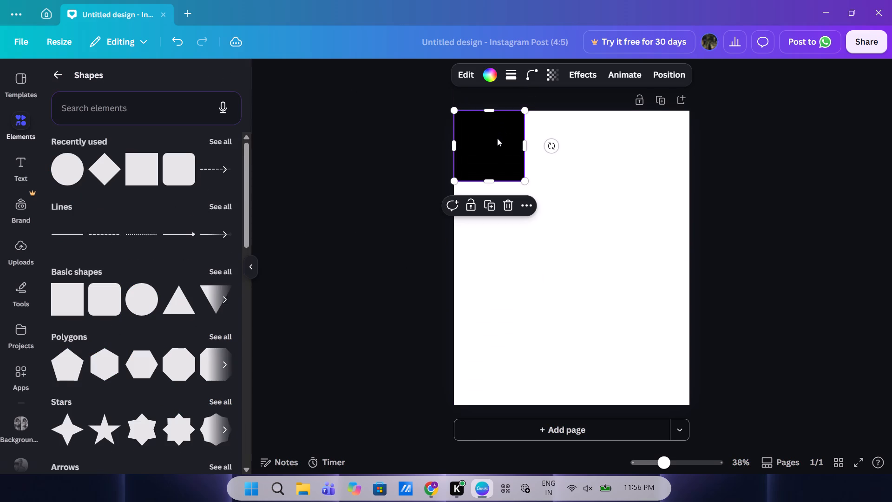
drag(490, 180, 492, 404)
drag(525, 259, 560, 260)
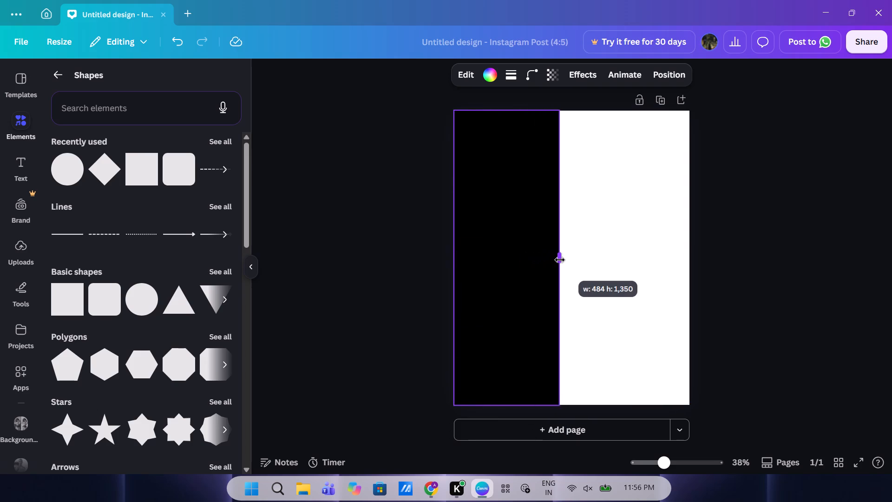
drag(560, 260, 590, 253)
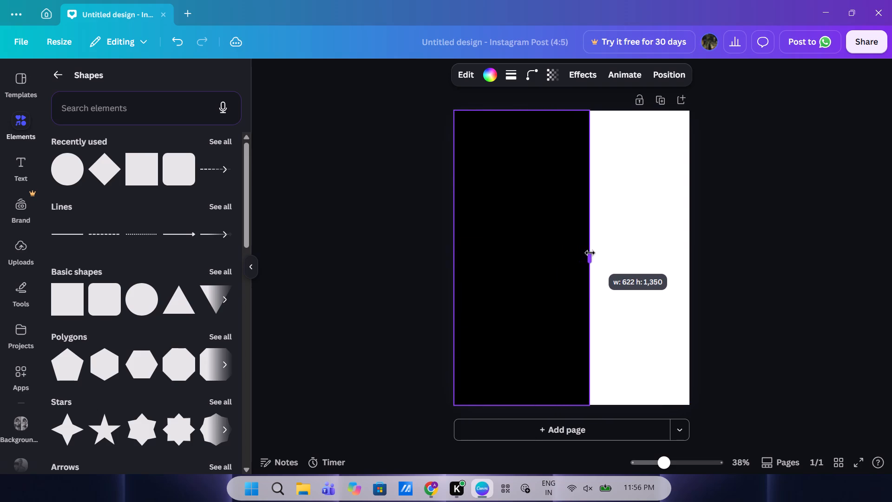
drag(590, 253, 588, 253)
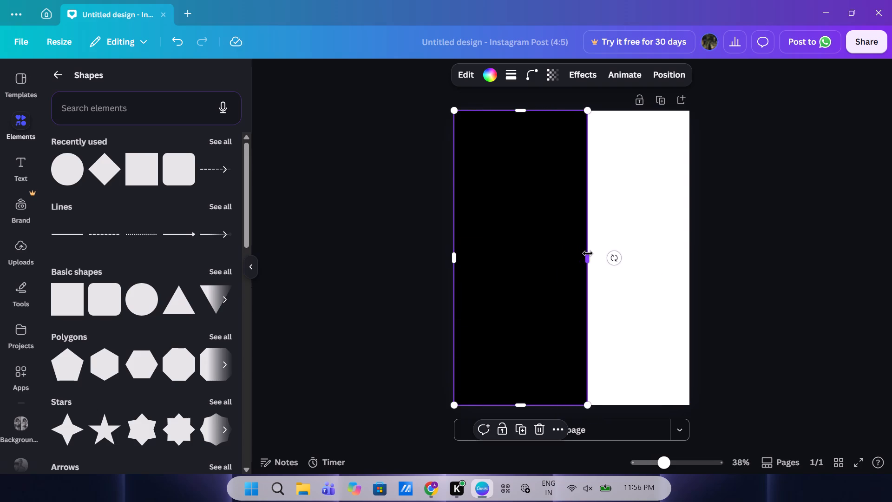
click(260, 273)
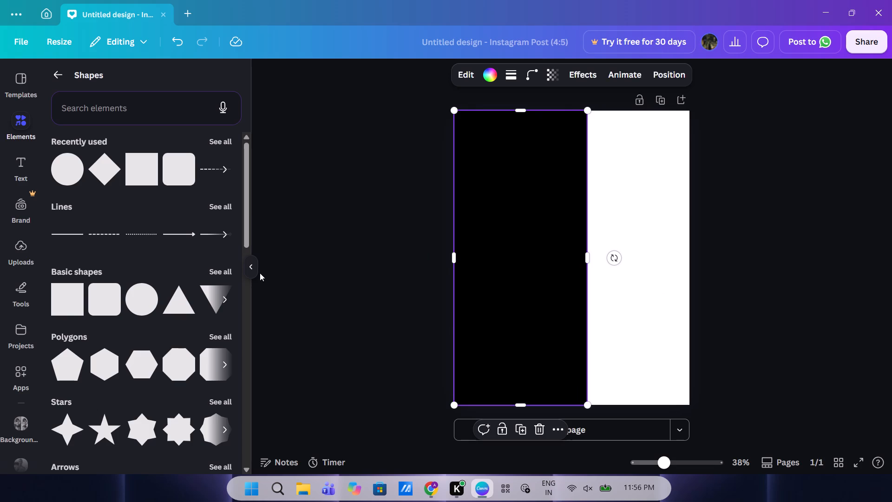
click(252, 272)
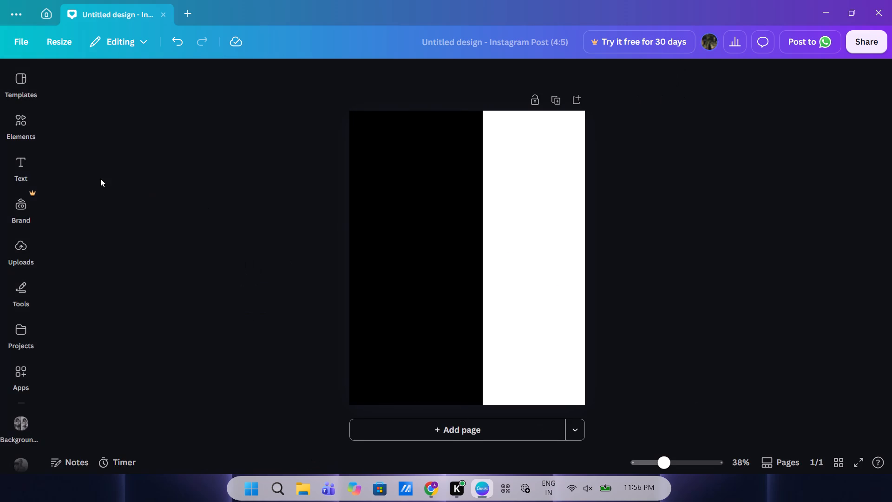
Add a heading to the page with the text KUNDALPUR.
click(12, 163)
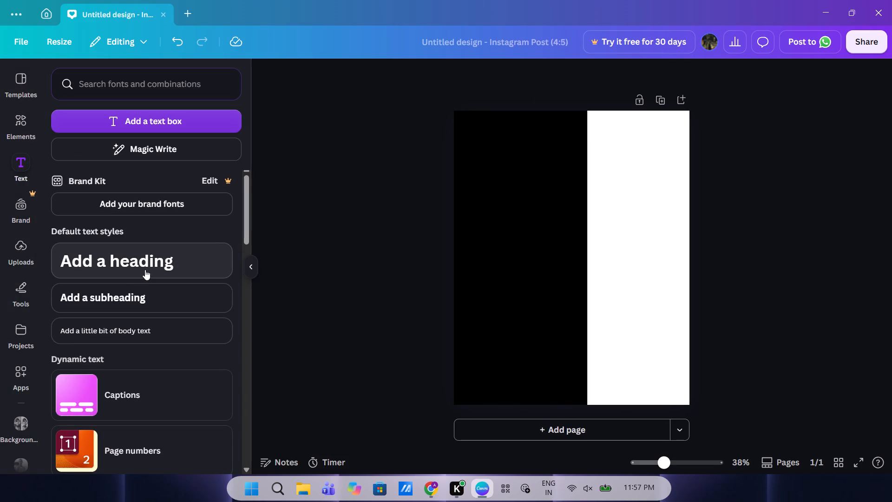
click(145, 270)
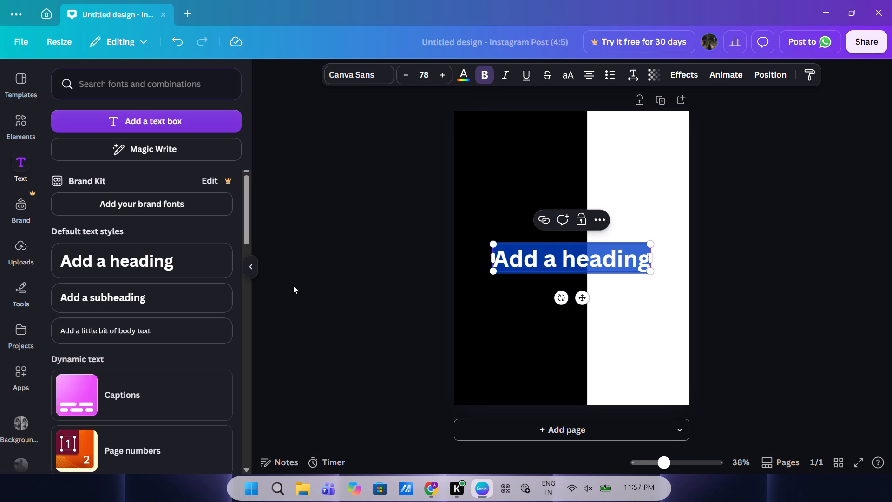
text(KUN)
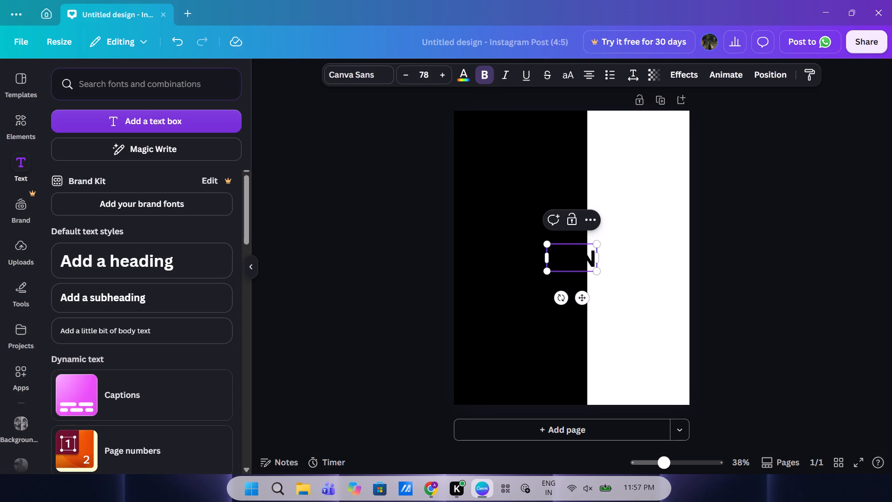
text(DALPUR)
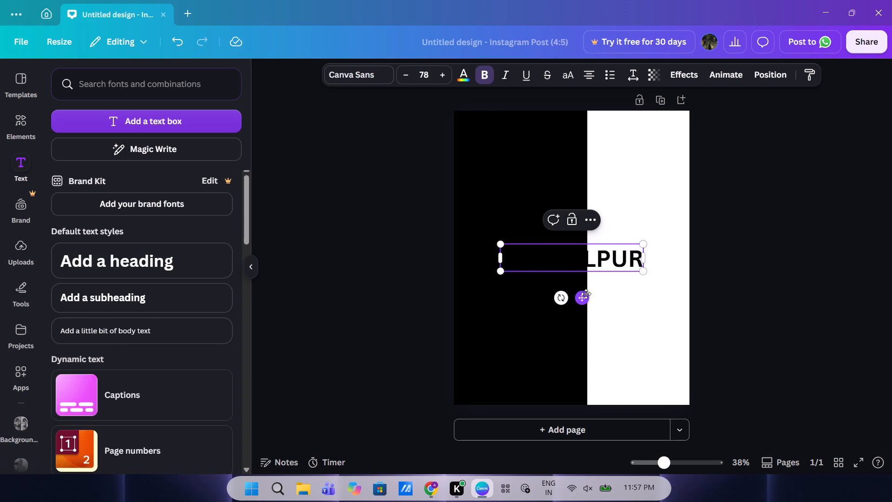
Move the KUNDALPUR heading onto the white strip and rotate it vertically so it reads from bottom to top.
drag(586, 294, 629, 278)
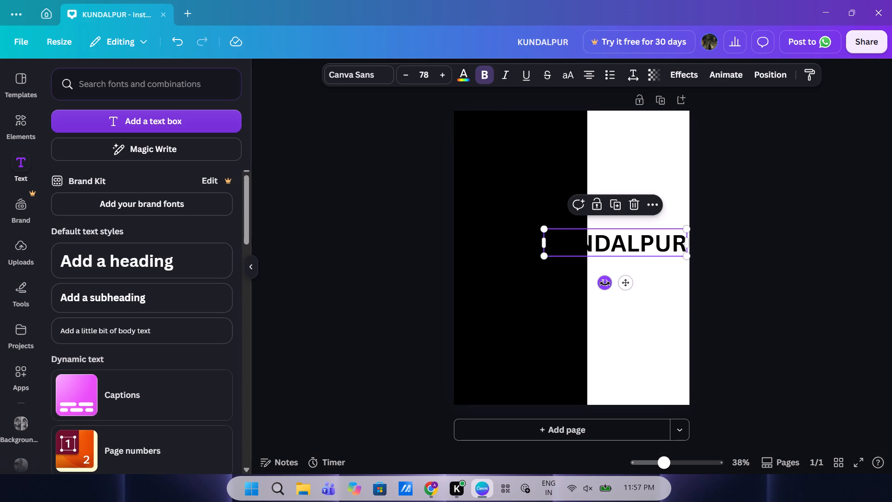
drag(605, 284, 795, 285)
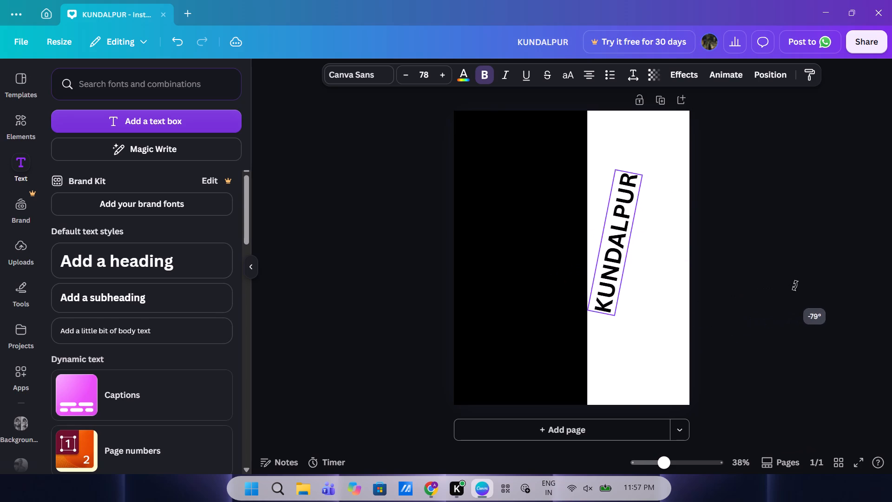
drag(795, 285, 851, 253)
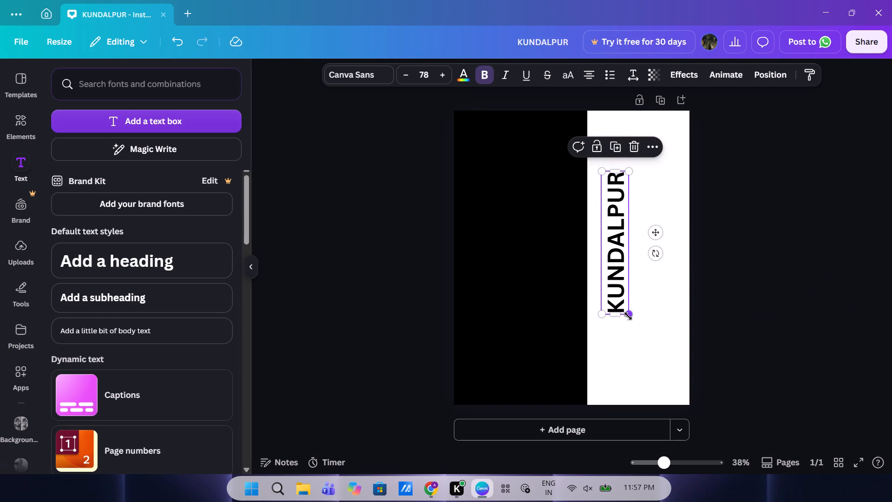
Enlarge the vertical heading to font size 142 and centre it vertically against the black rectangle's edge.
drag(628, 316, 697, 390)
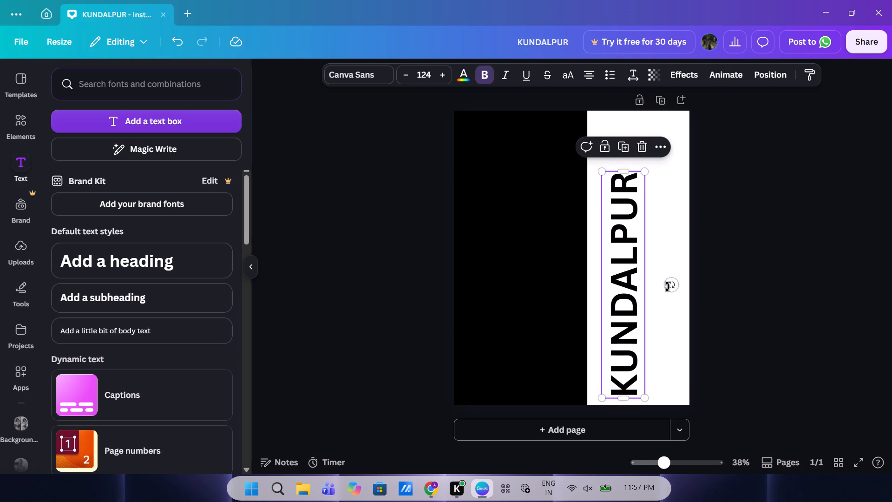
click(670, 287)
drag(644, 294, 639, 269)
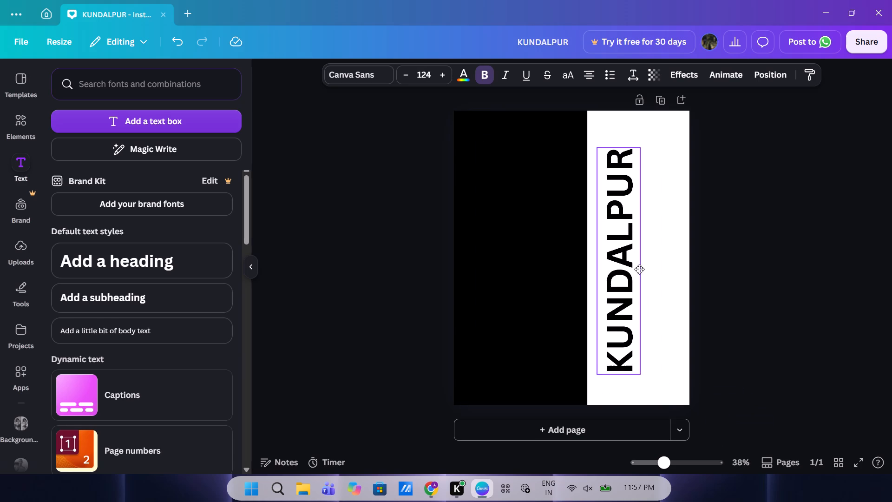
drag(639, 269, 628, 264)
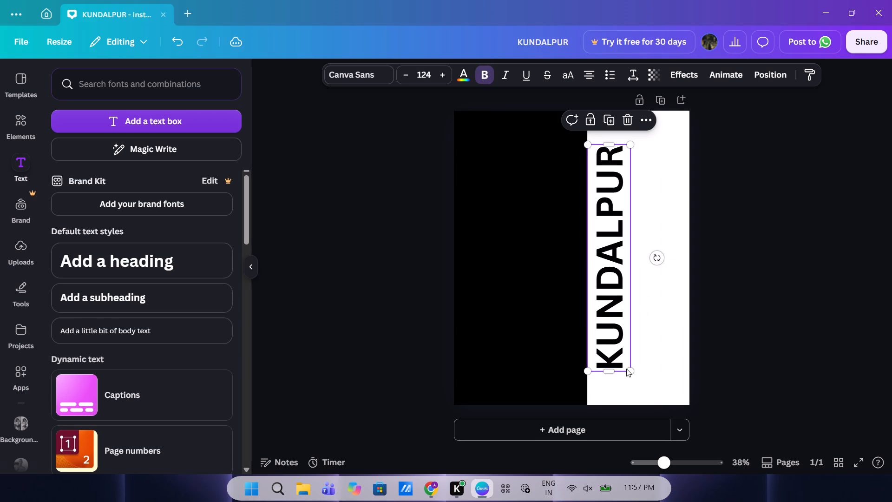
drag(627, 369, 659, 396)
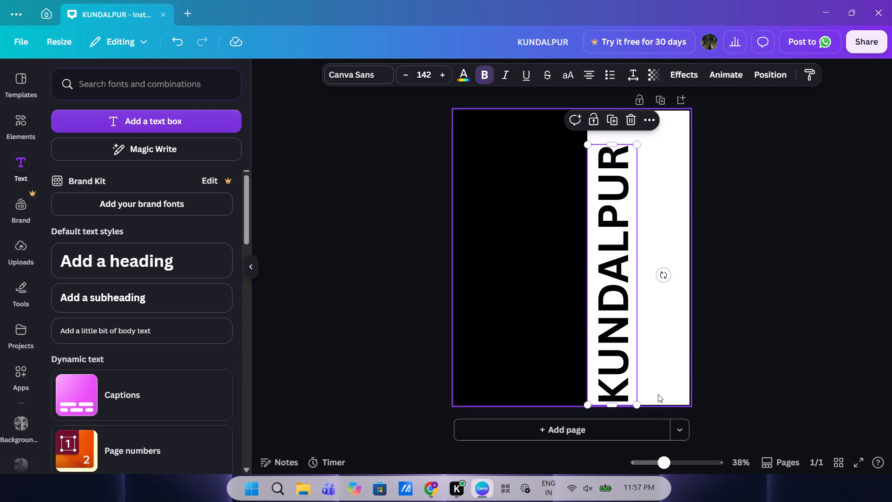
drag(621, 333, 617, 312)
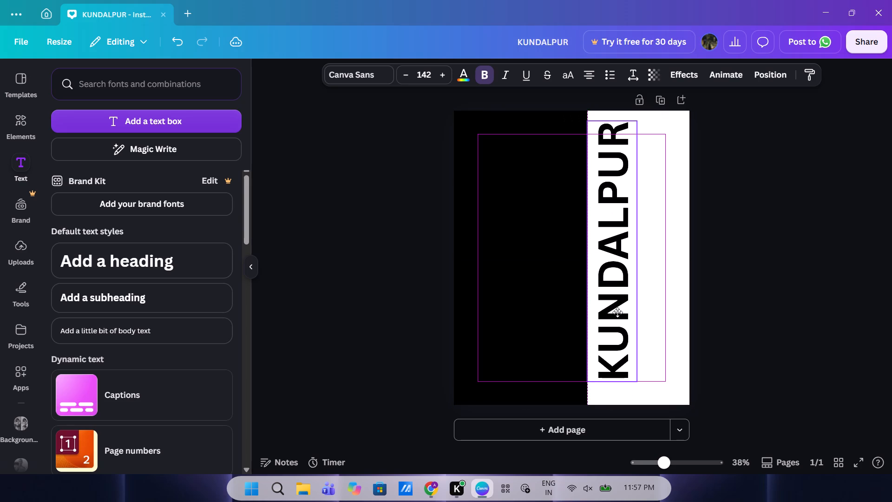
drag(617, 312, 617, 315)
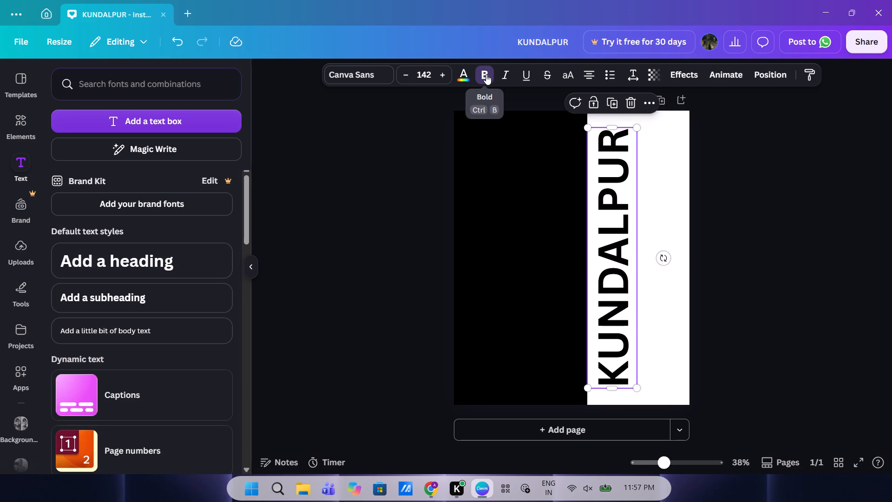
Change the KUNDALPUR heading's font to Anton.
click(358, 74)
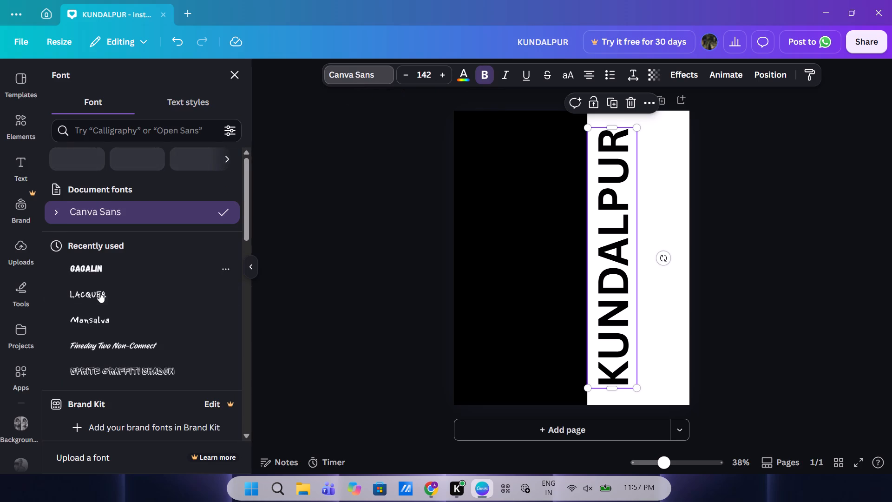
scroll(99, 292, down, 1)
click(118, 285)
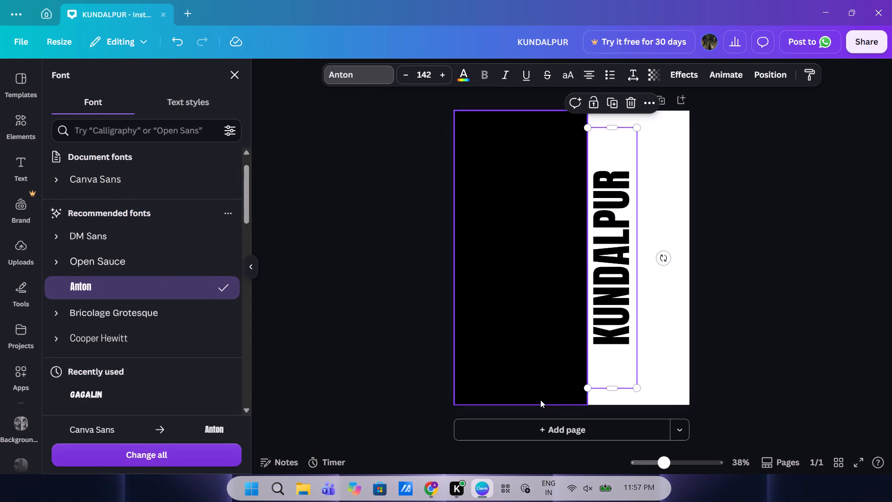
Shrink the heading's text box to fit its letters and scale the heading up to font size 204.
drag(605, 383, 610, 391)
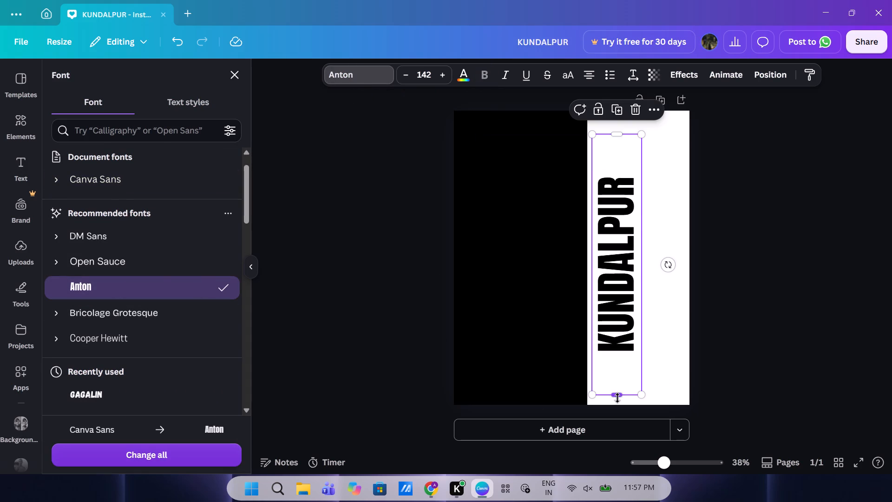
drag(617, 398, 615, 316)
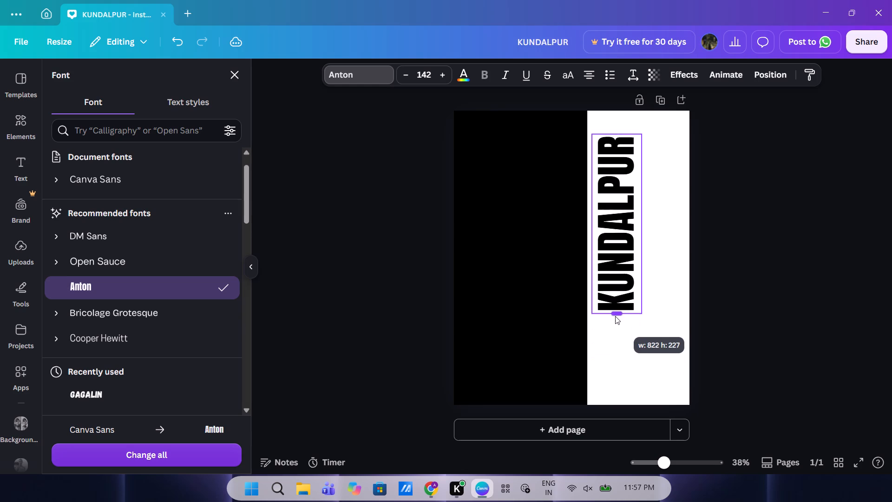
drag(615, 316, 615, 315)
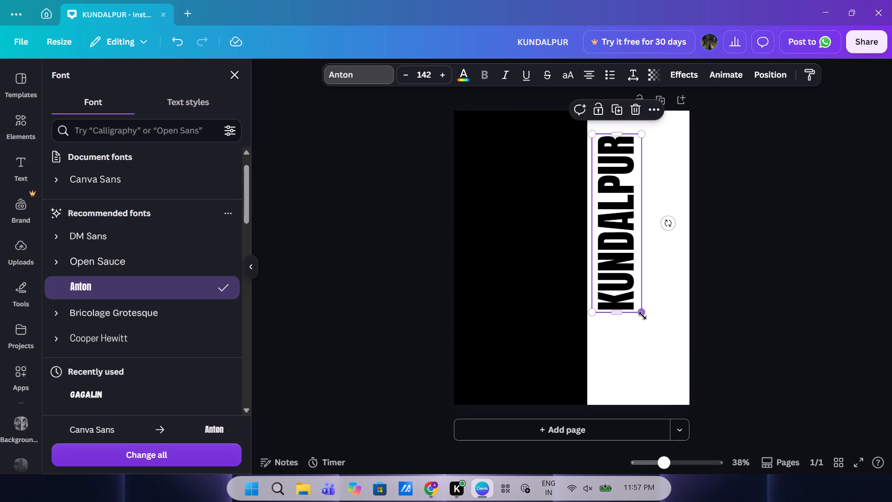
drag(643, 316, 692, 376)
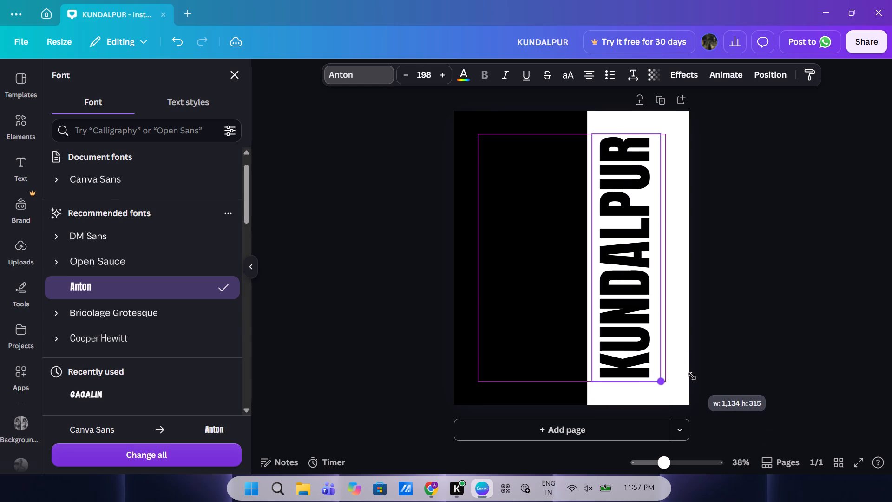
drag(692, 376, 698, 384)
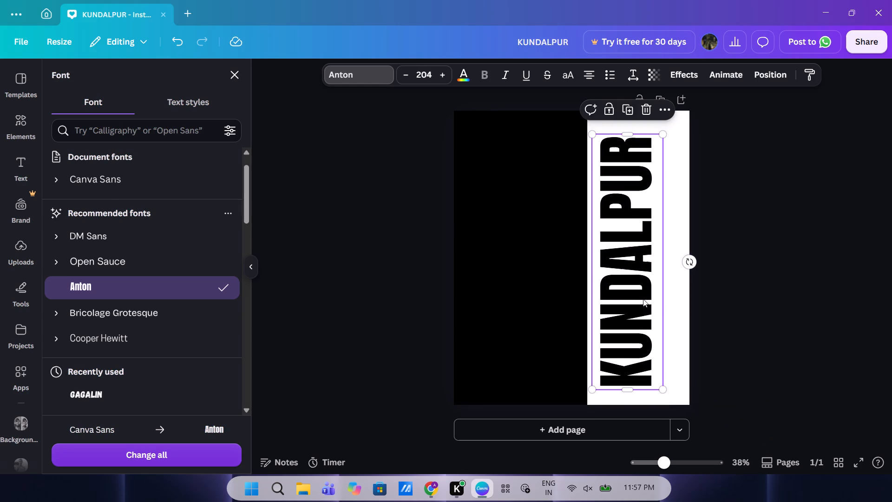
Align the KUNDALPUR heading against the black rectangle's edge and slightly shorten its text box from the upper end.
drag(643, 299, 640, 289)
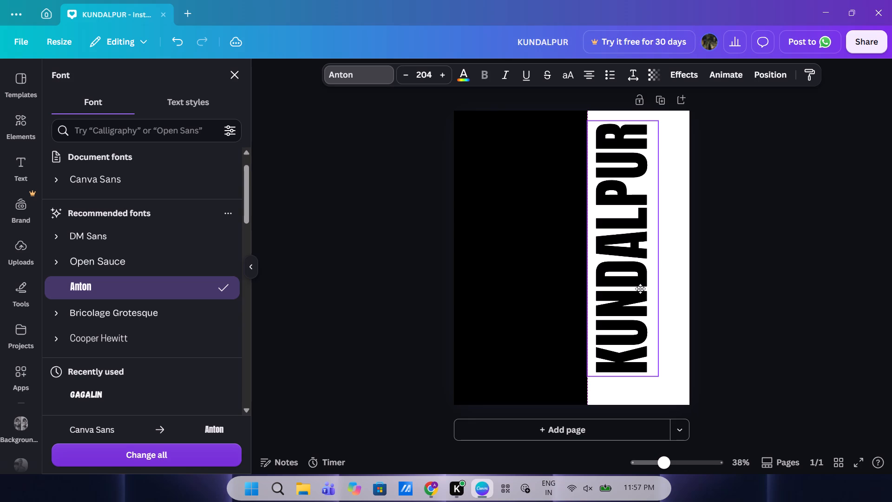
drag(640, 289, 643, 290)
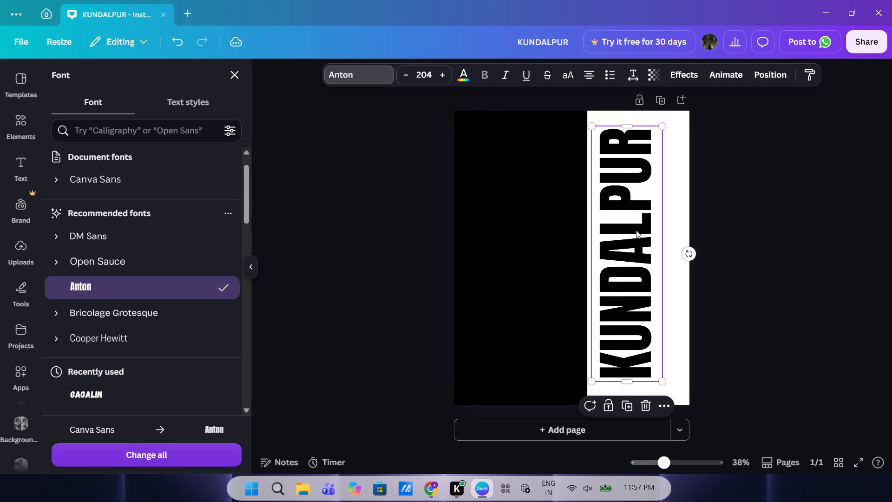
drag(624, 200, 620, 200)
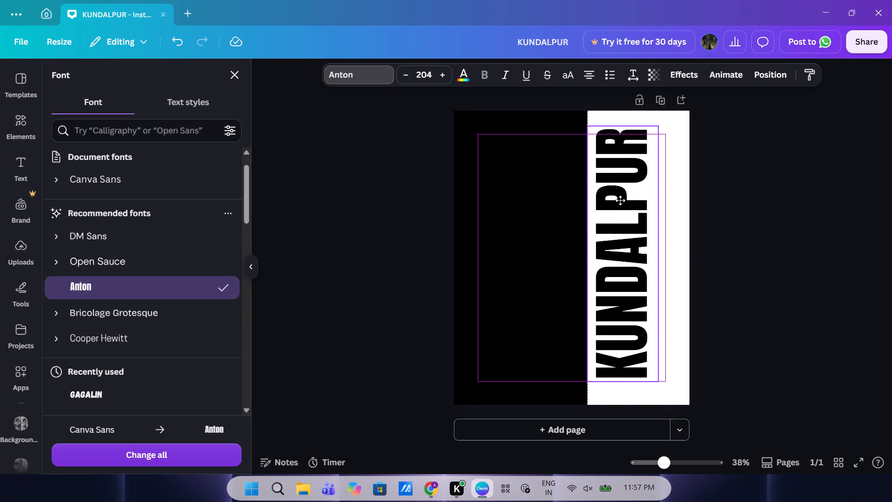
drag(620, 200, 620, 201)
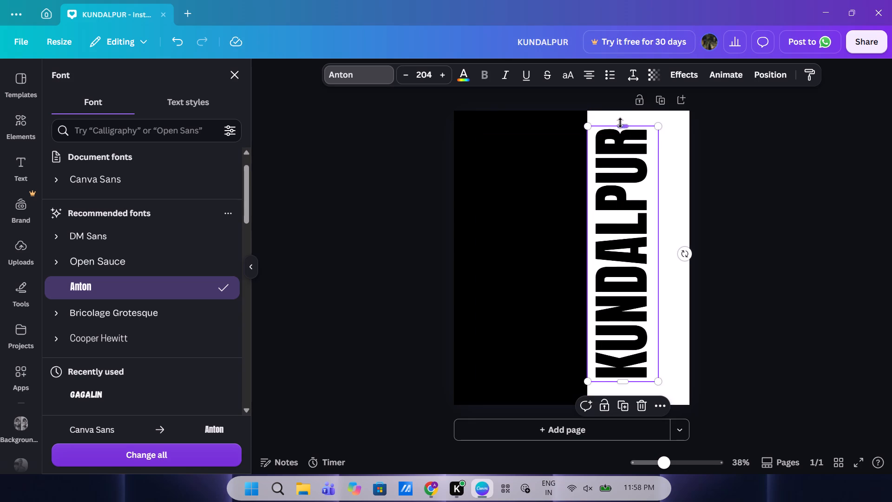
click(620, 123)
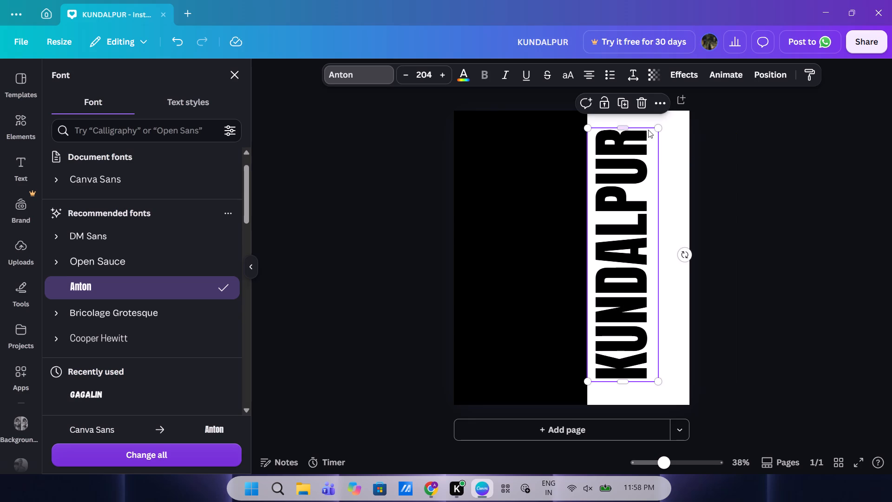
click(622, 131)
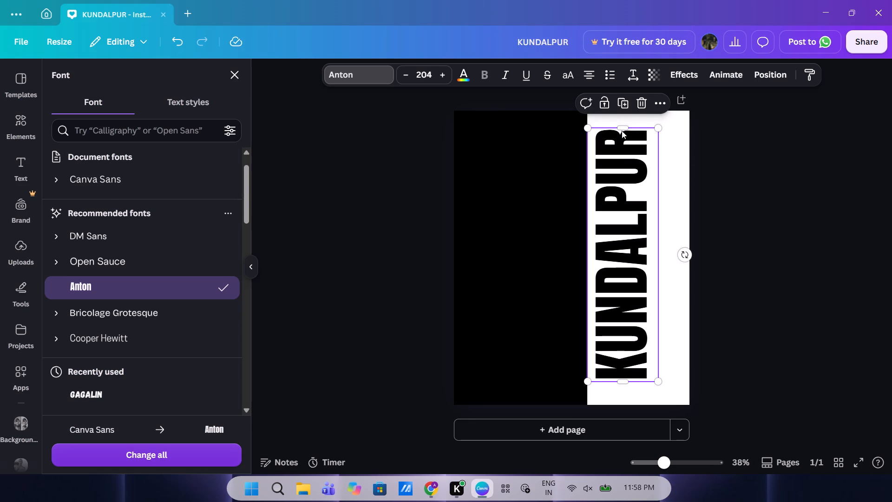
Extend the KUNDALPUR heading's text box at its upper end and scale the heading down to font size 171.
click(622, 128)
click(622, 128)
drag(622, 128, 623, 119)
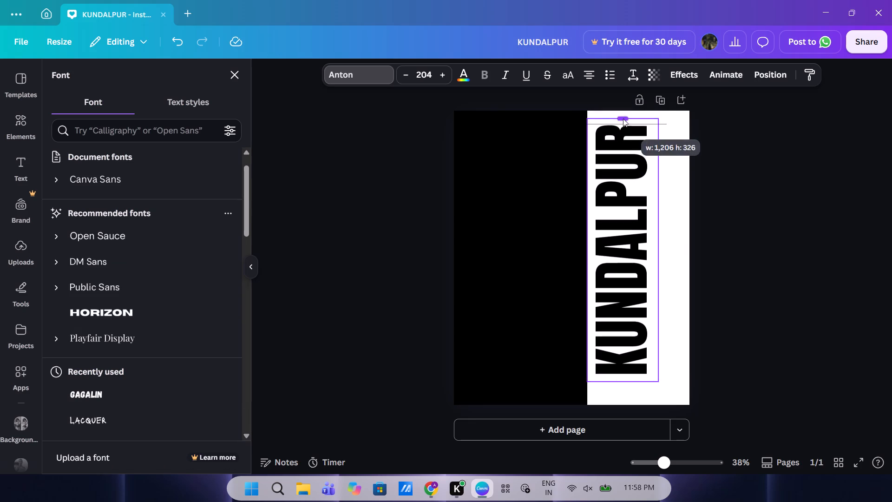
drag(623, 119, 623, 112)
drag(657, 110, 645, 138)
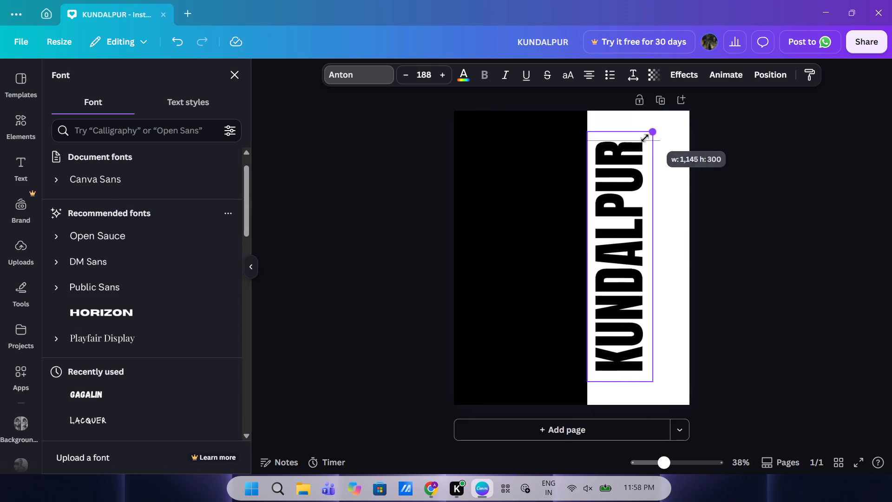
drag(645, 138, 636, 151)
drag(614, 184, 615, 170)
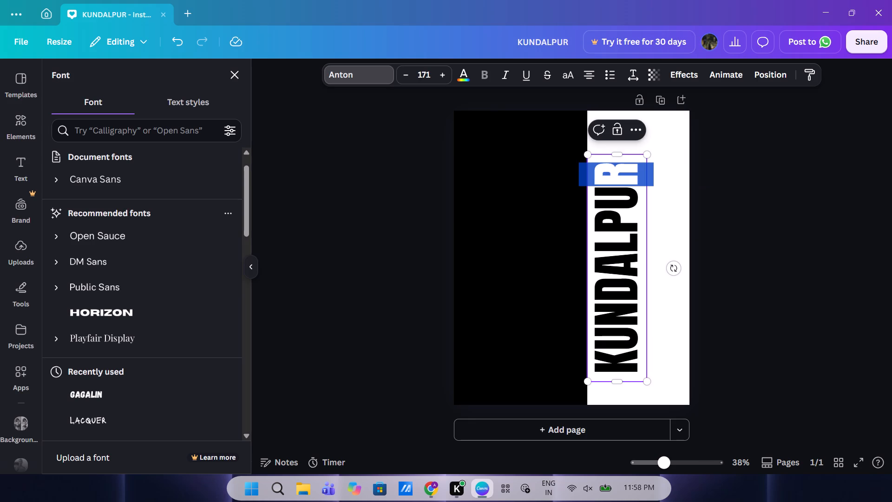
drag(615, 170, 615, 169)
click(651, 215)
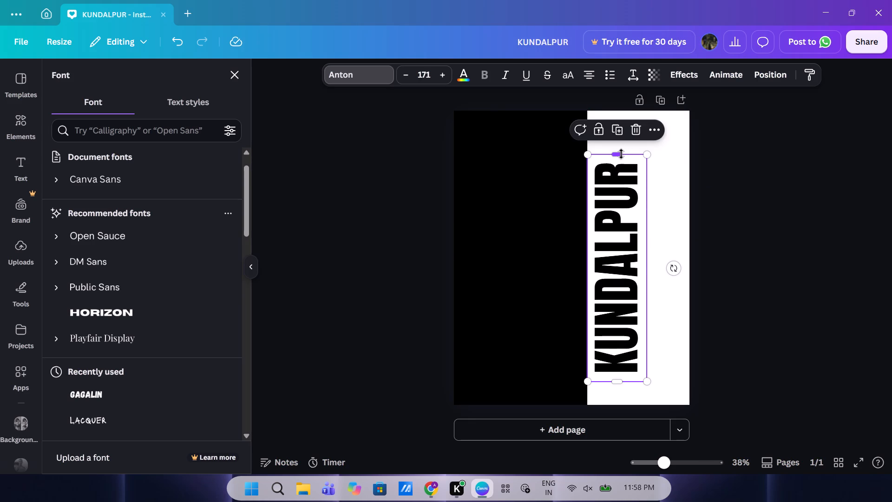
Lengthen the heading's text box from its upper end, leaving extra space around the letters.
drag(621, 154, 617, 134)
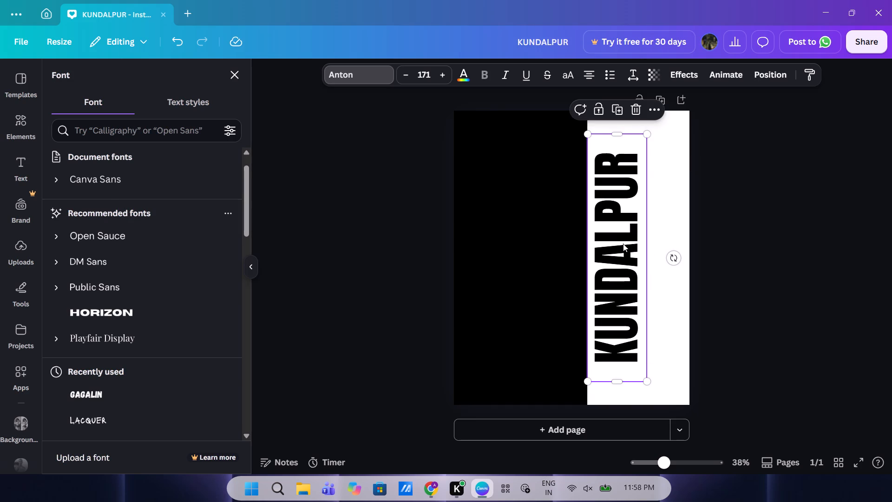
click(614, 267)
click(712, 262)
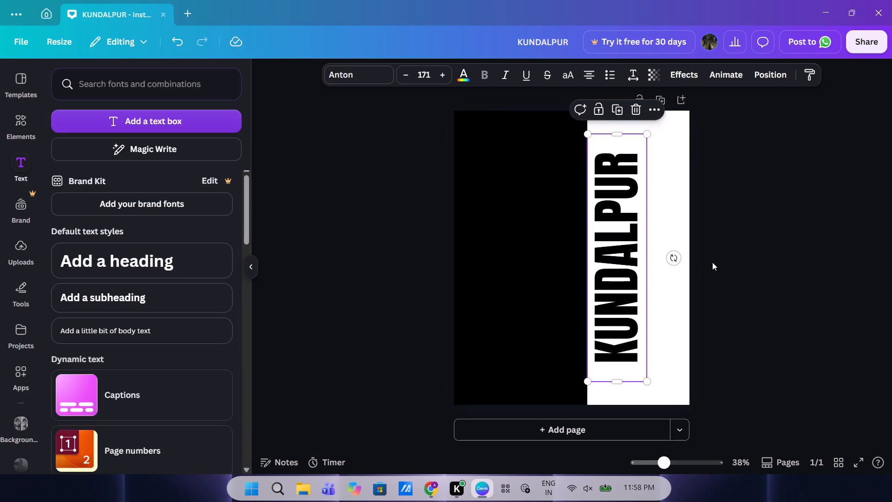
Scale the heading up to font size 186 and centre it vertically on the page against the black rectangle's edge.
drag(644, 135, 651, 67)
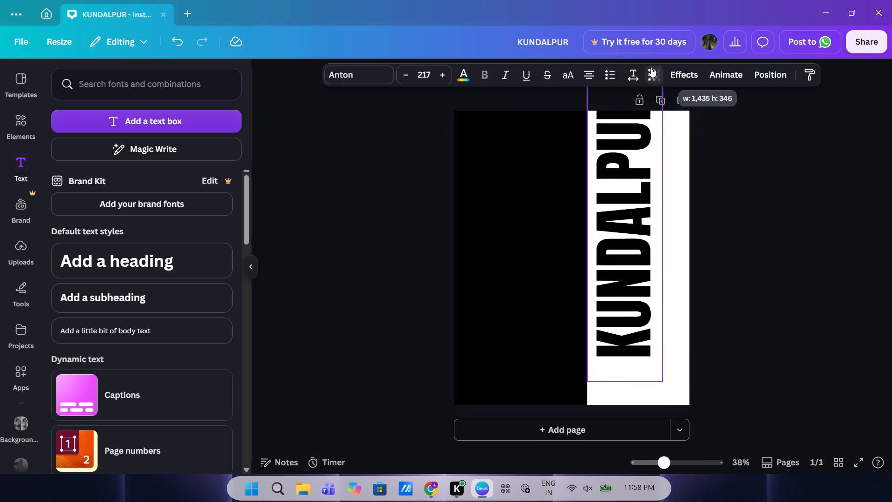
drag(651, 67, 637, 110)
drag(607, 178, 607, 189)
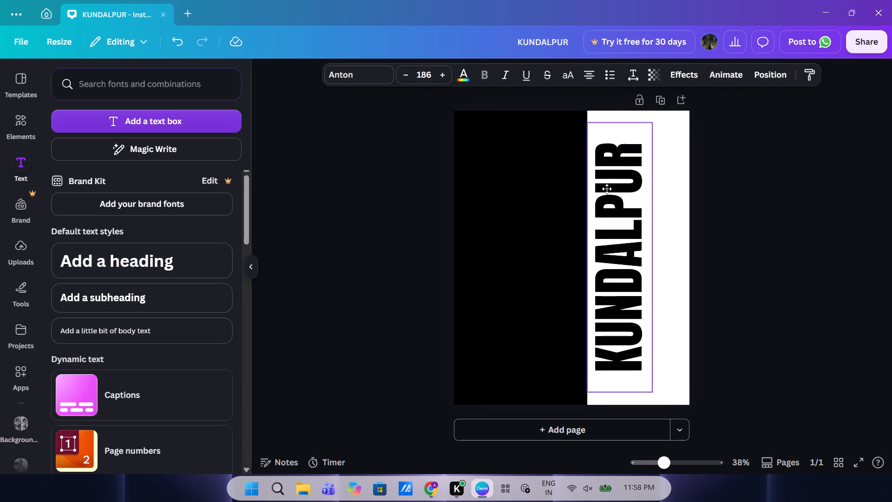
drag(607, 189, 609, 188)
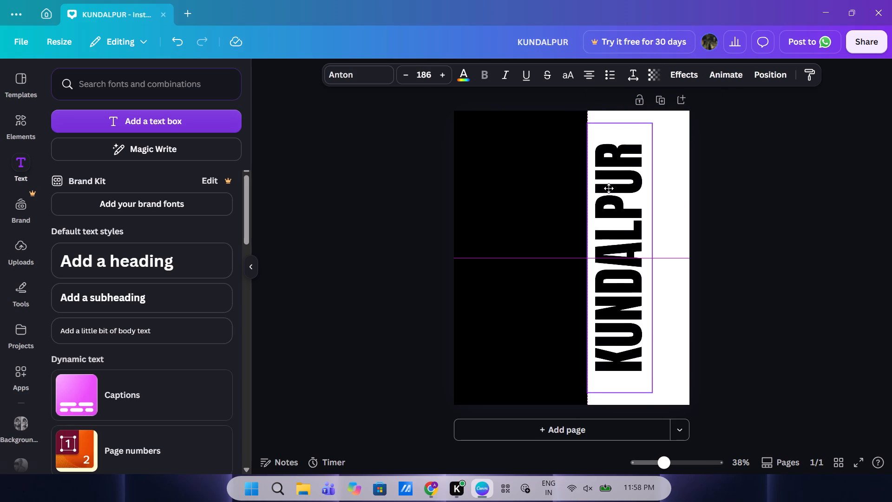
drag(609, 188, 609, 189)
click(732, 201)
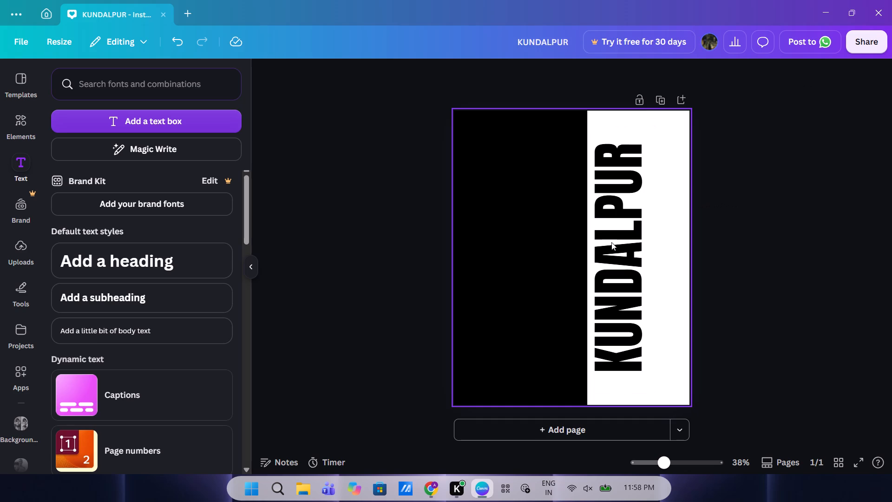
click(367, 224)
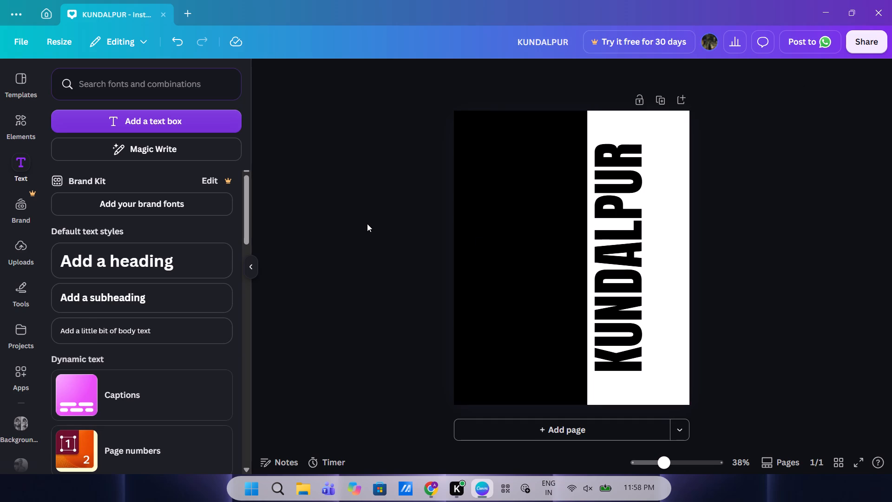
Apply an Outline effect in white to the KUNDALPUR heading.
click(590, 236)
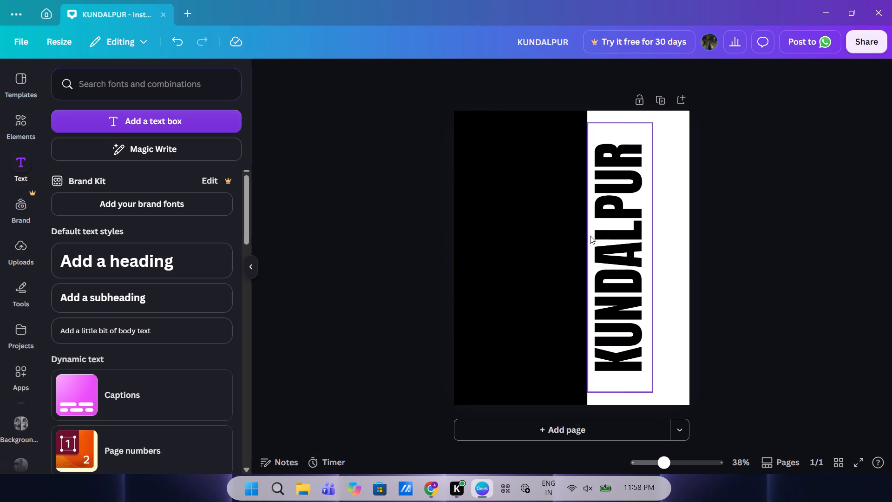
click(685, 69)
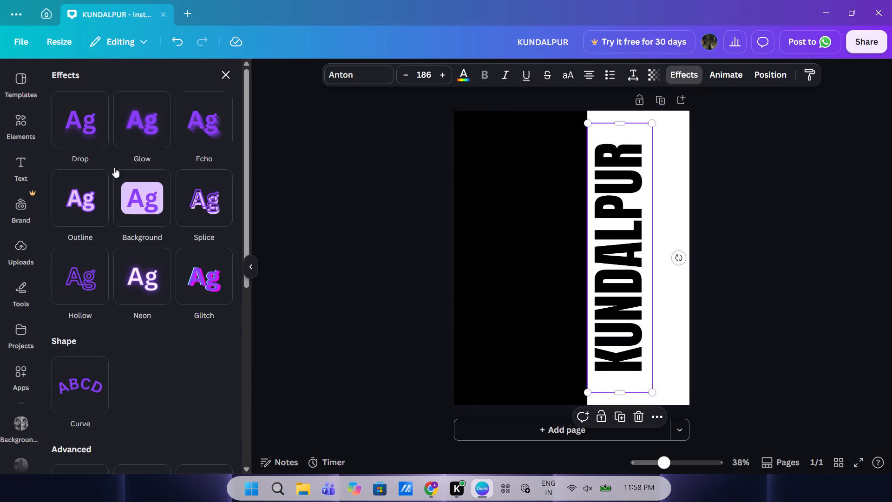
click(72, 206)
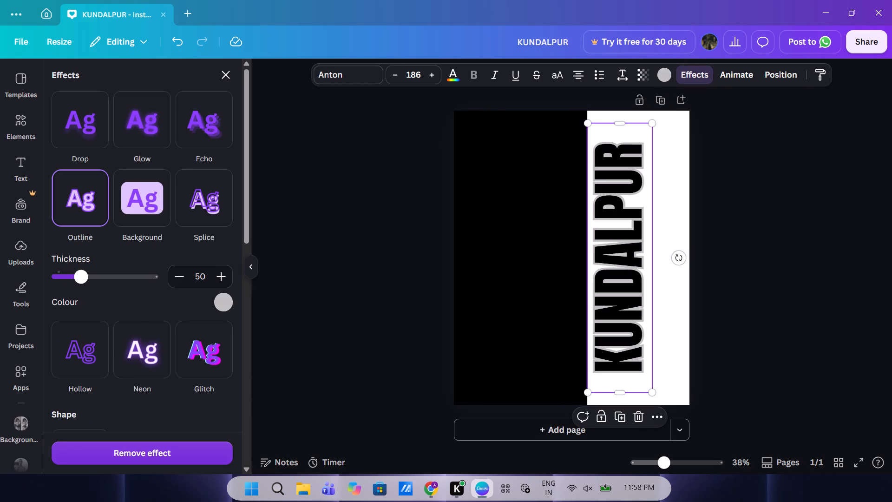
click(224, 304)
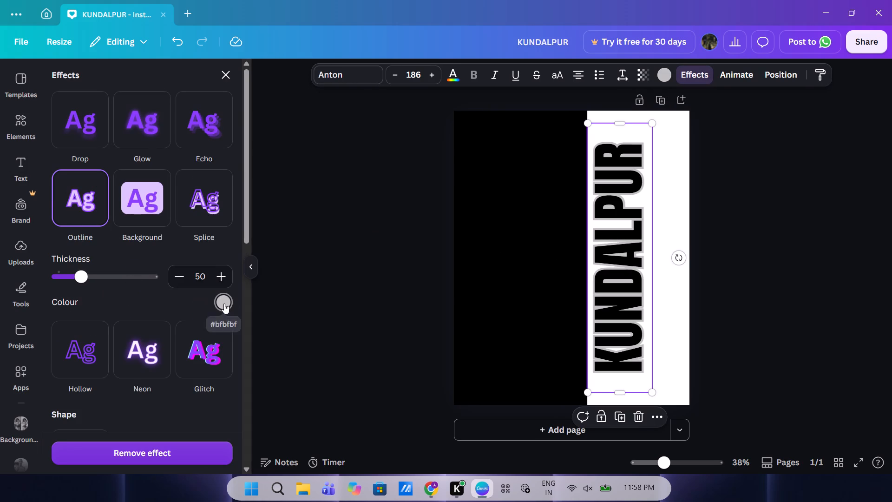
click(209, 231)
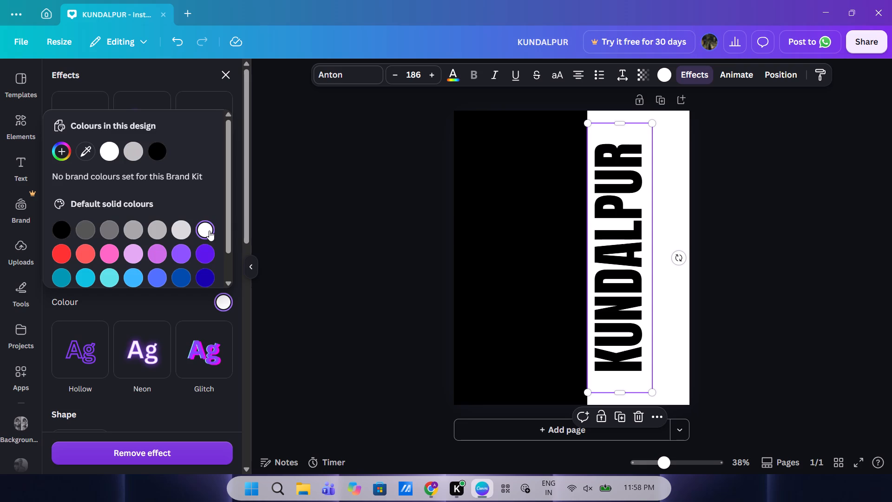
click(327, 244)
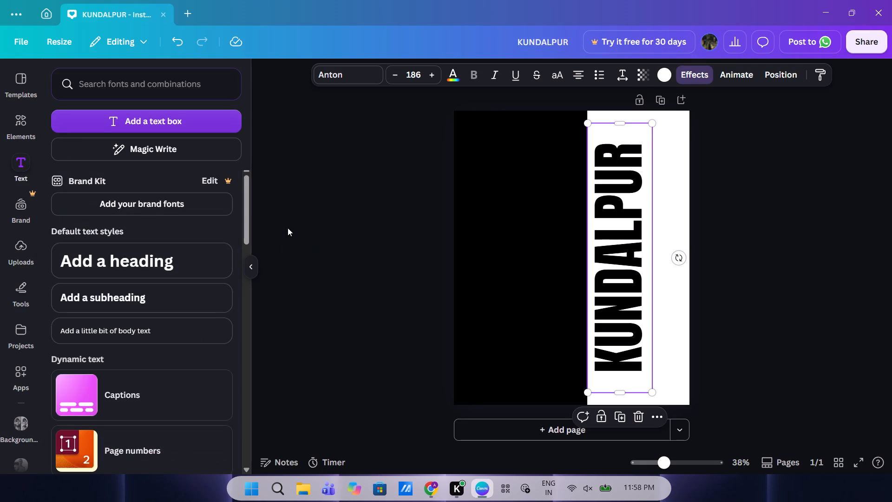
Increase the heading's outline thickness to 146.
click(692, 76)
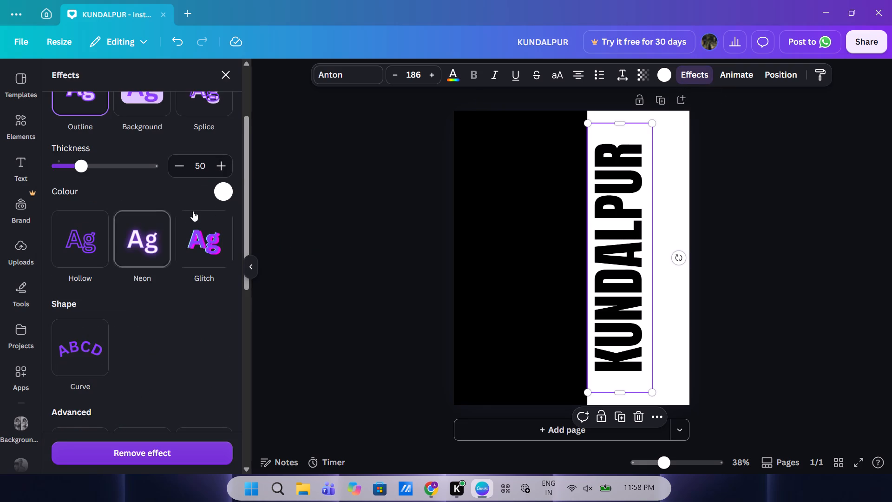
drag(97, 167, 126, 169)
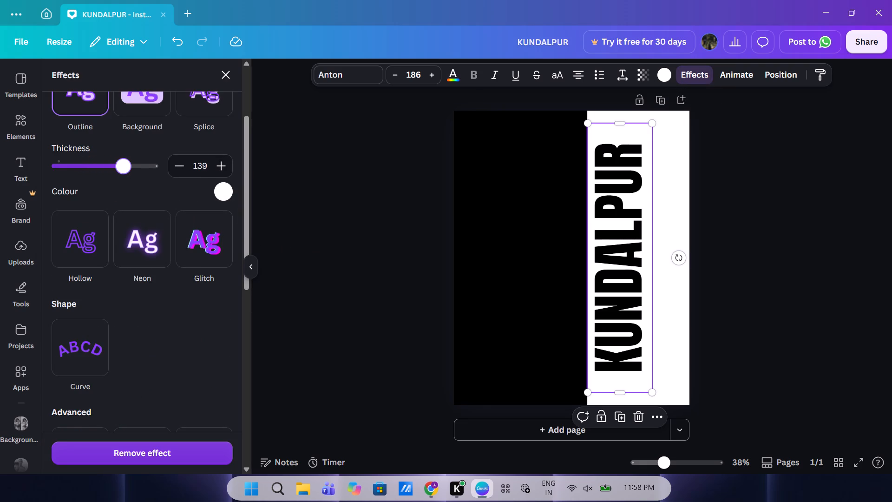
drag(126, 169, 128, 170)
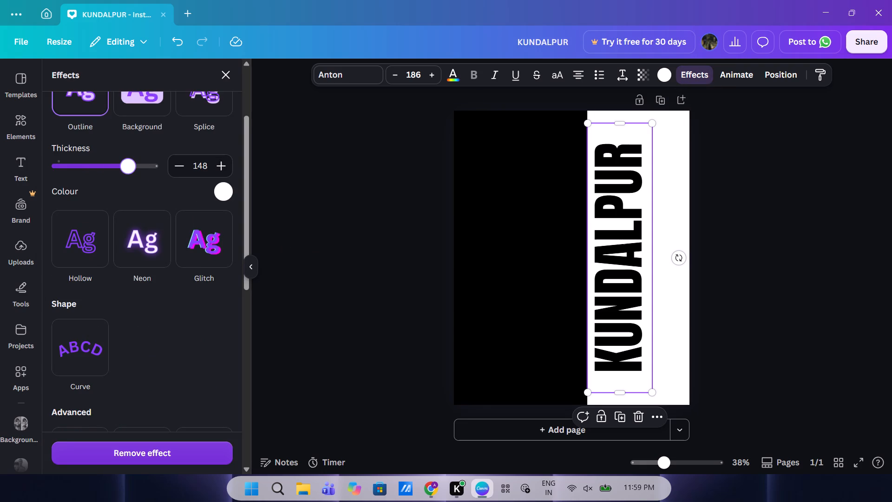
drag(128, 170, 127, 168)
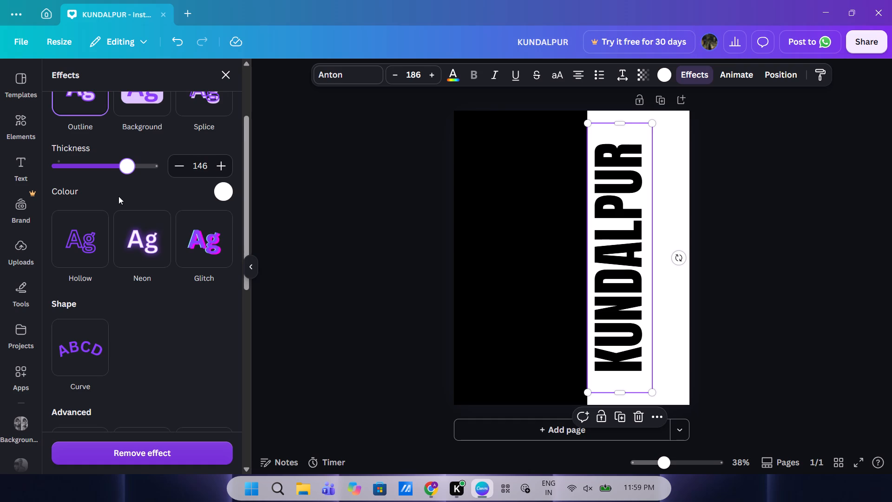
scroll(118, 196, up, 1)
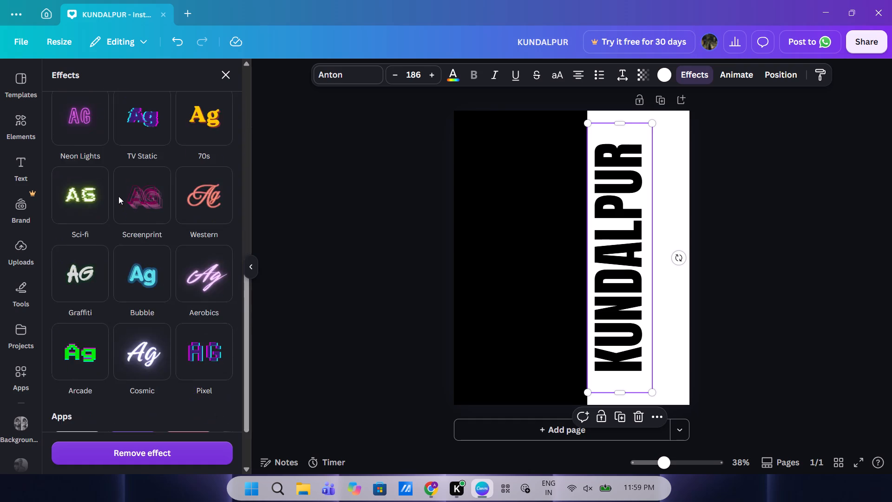
scroll(118, 196, up, 1)
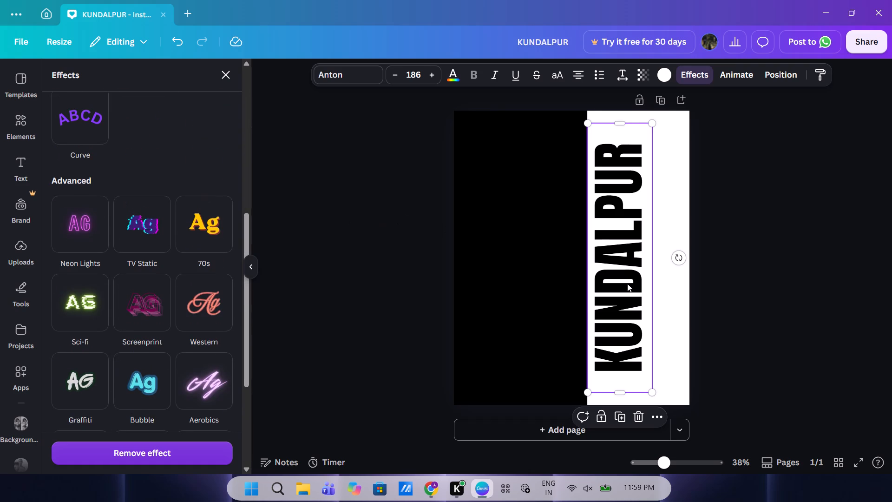
Move the outlined heading onto the boundary between the black panel and the white strip, centred on that edge and vertically on the page.
drag(627, 284, 591, 282)
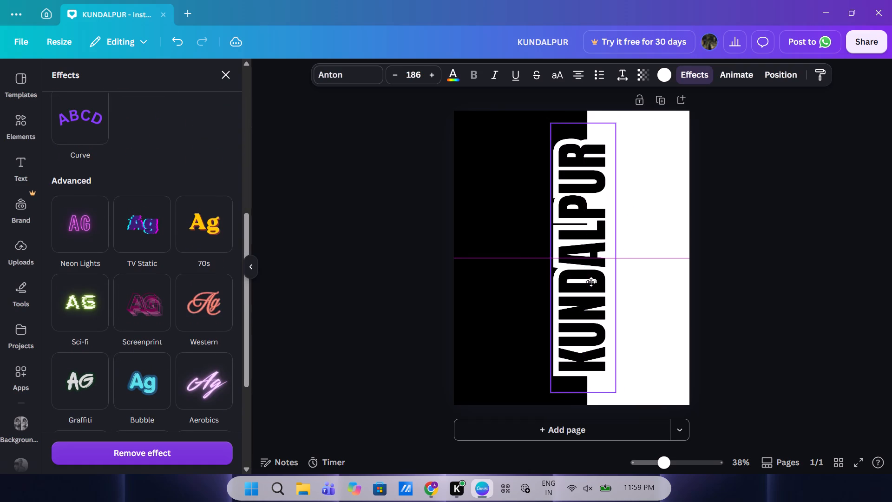
drag(591, 282, 590, 282)
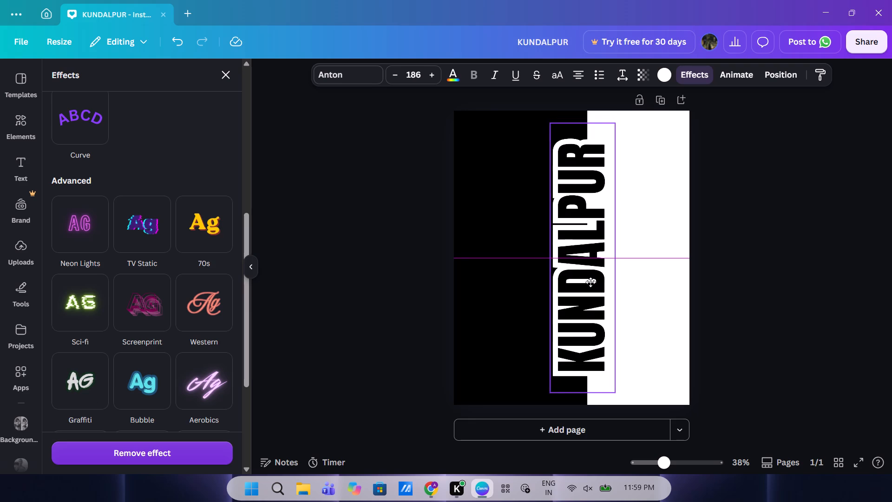
drag(590, 282, 585, 281)
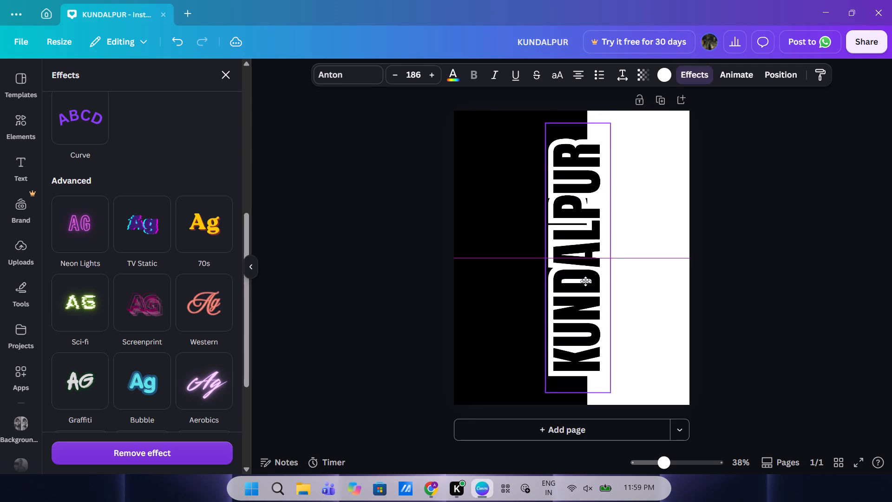
drag(585, 281, 595, 280)
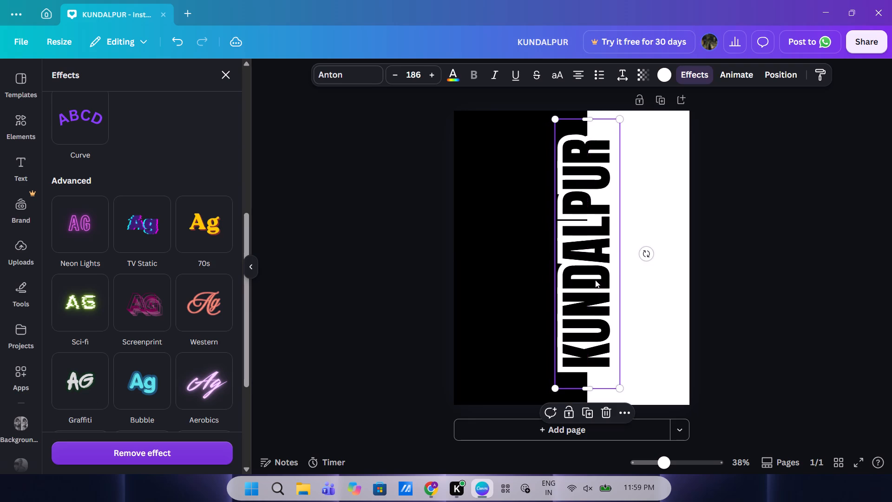
click(594, 280)
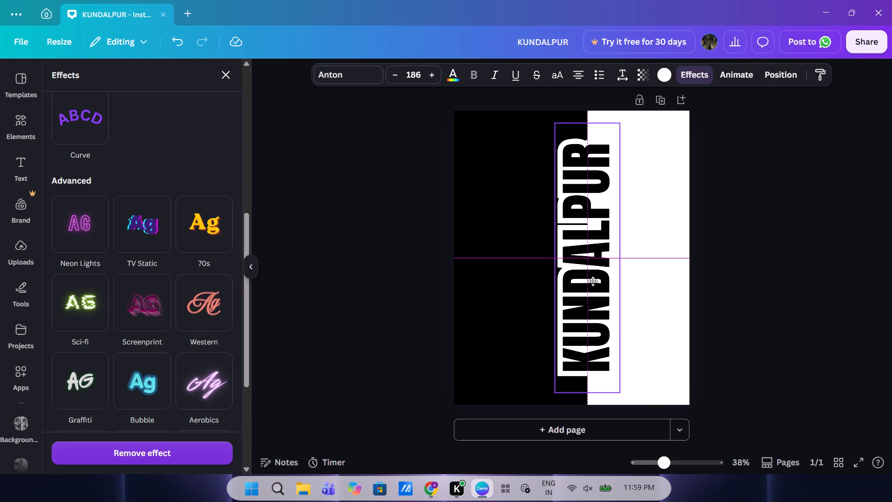
click(759, 234)
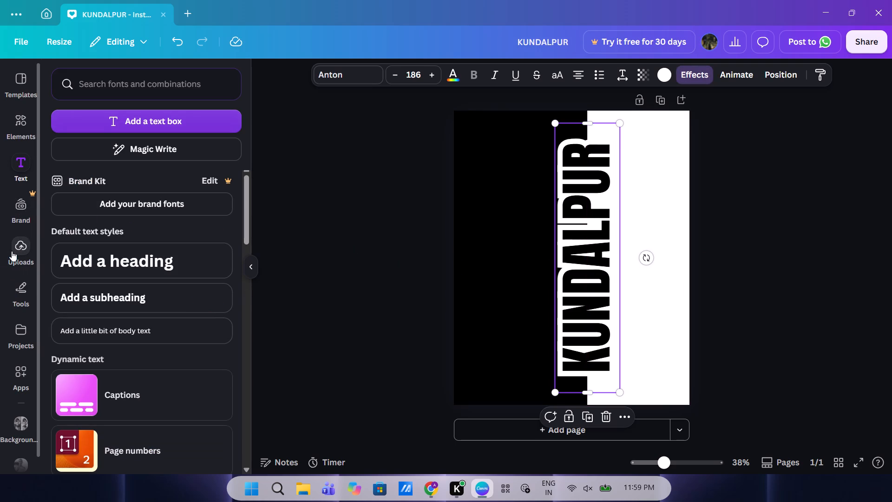
Find the Shape Cutout app among the Canva apps and open it.
click(18, 368)
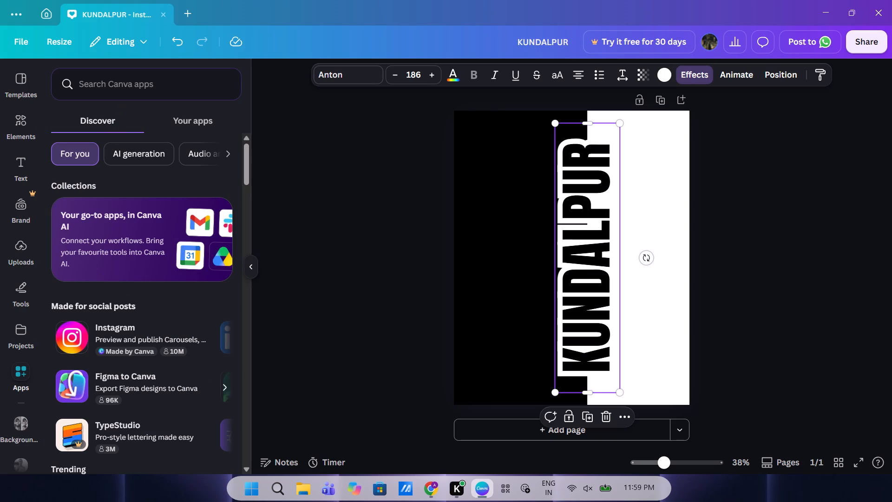
click(124, 86)
text(shap)
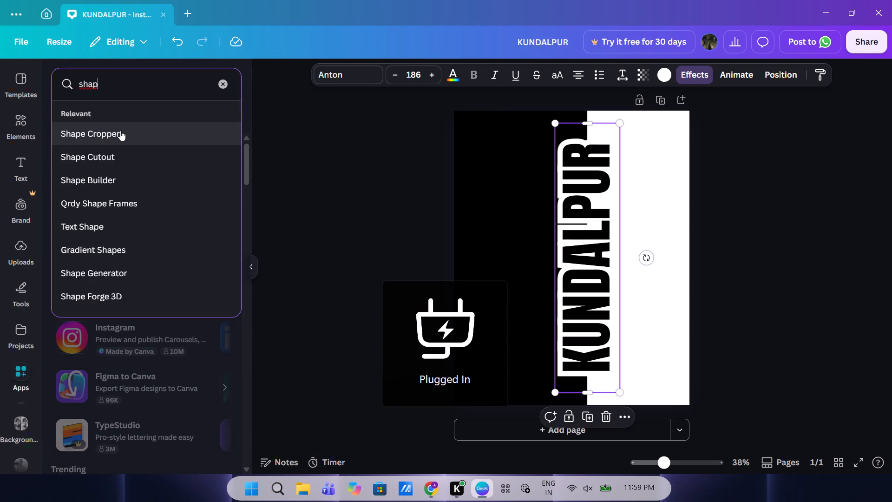
click(110, 152)
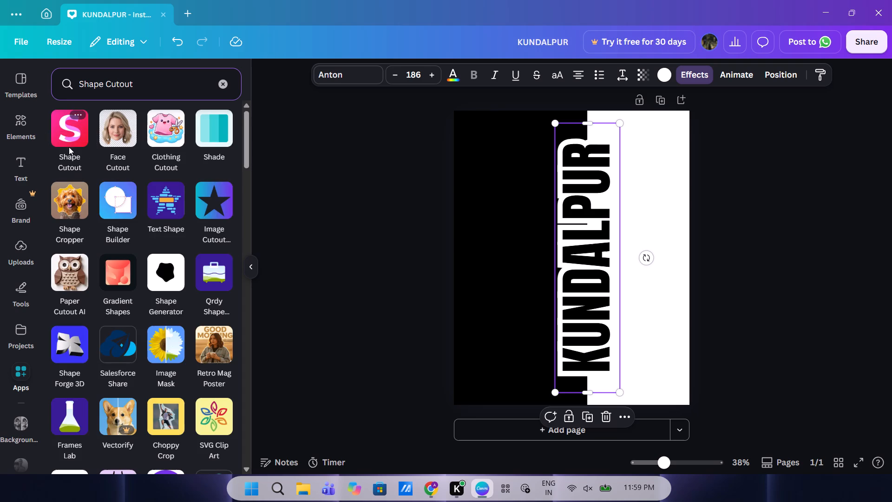
click(69, 140)
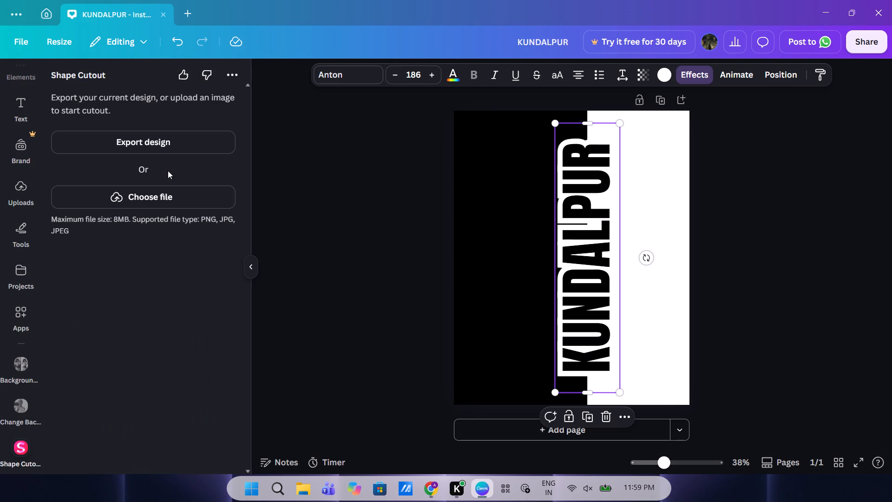
Export the current design as a PNG into Shape Cutout.
click(136, 145)
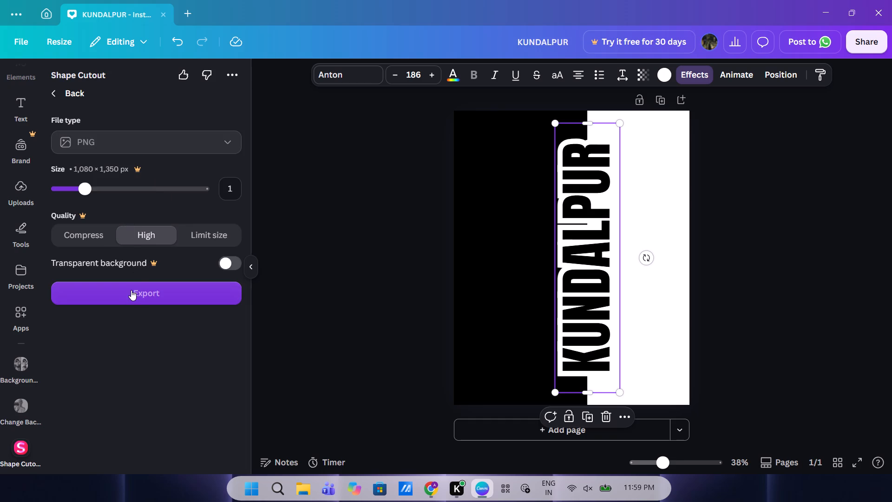
click(148, 295)
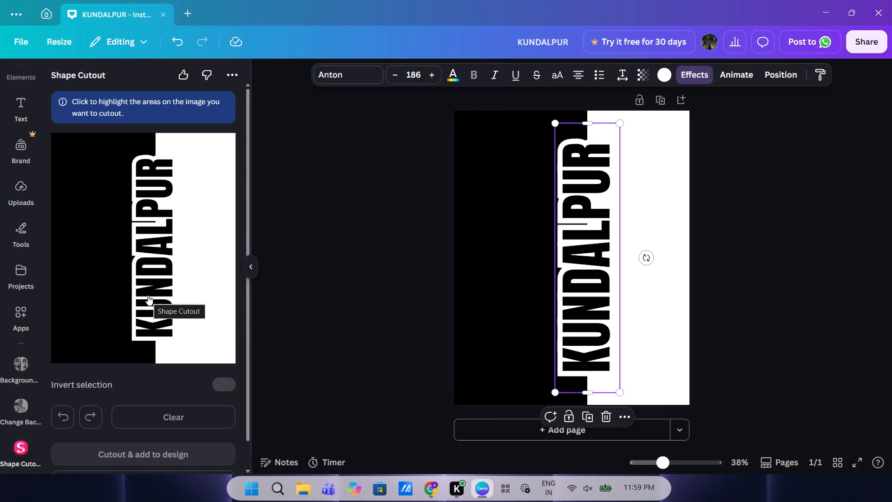
Mark the black panel and every KUNDALPUR letter as cutout areas, and add the resulting cutout to the design.
click(141, 312)
scroll(141, 312, down, 1)
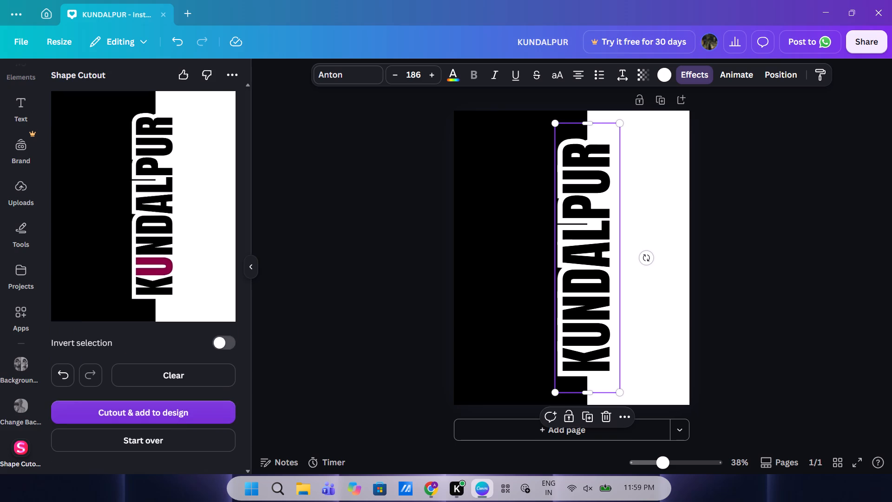
scroll(141, 312, down, 1)
click(111, 228)
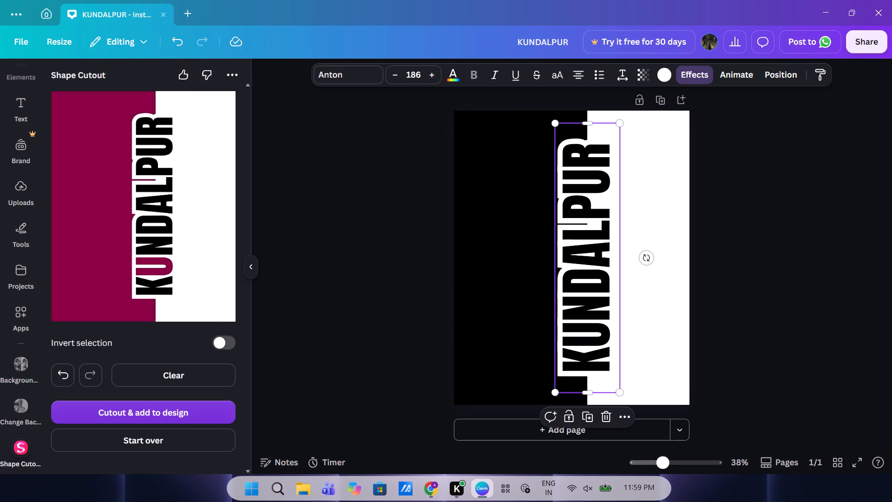
click(154, 132)
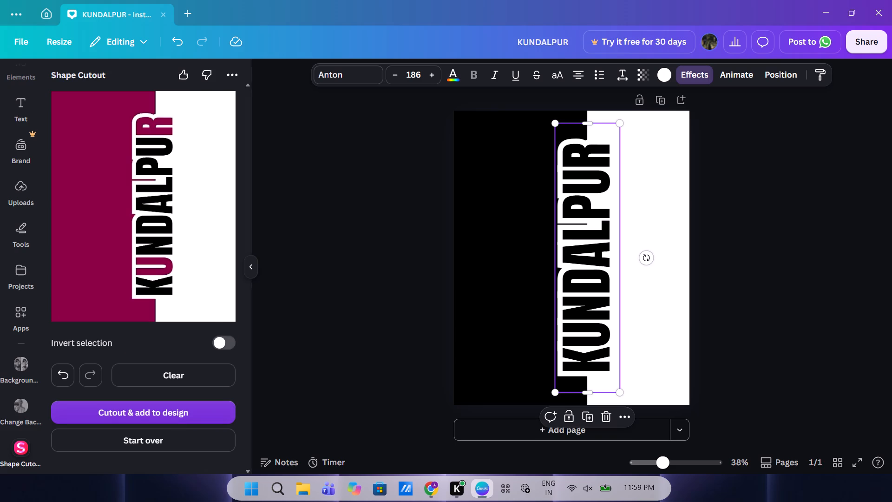
click(151, 143)
click(147, 161)
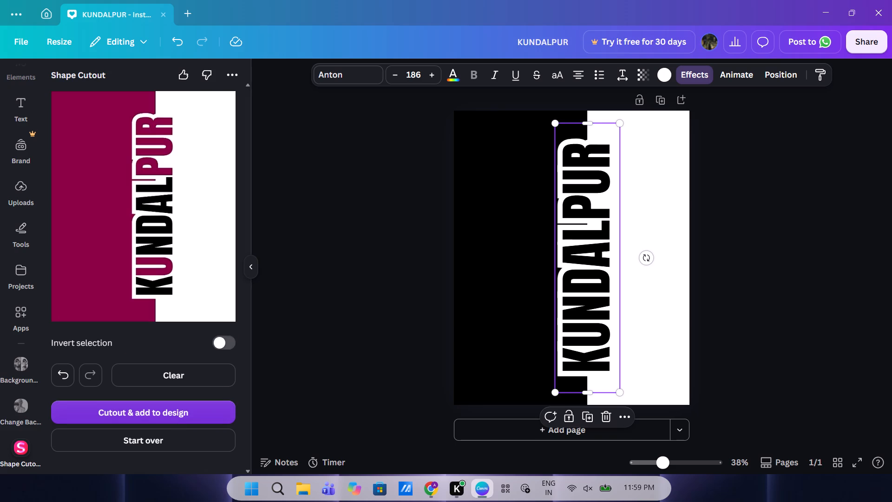
click(148, 189)
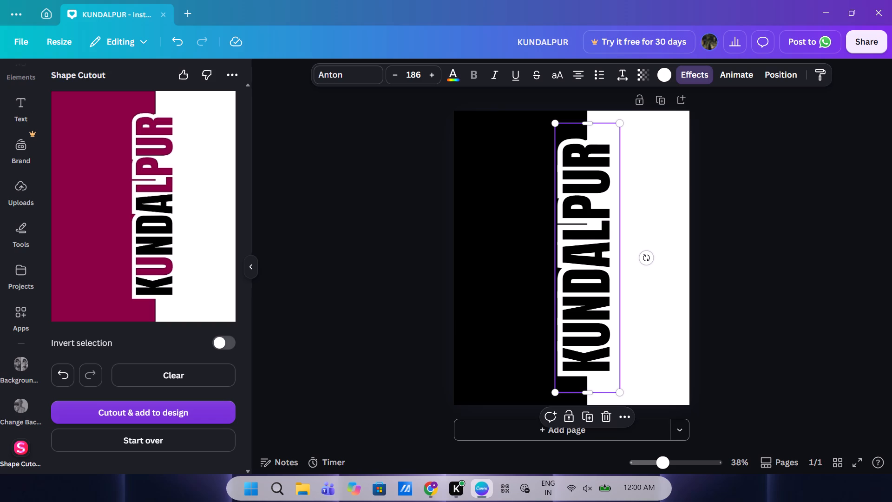
click(144, 203)
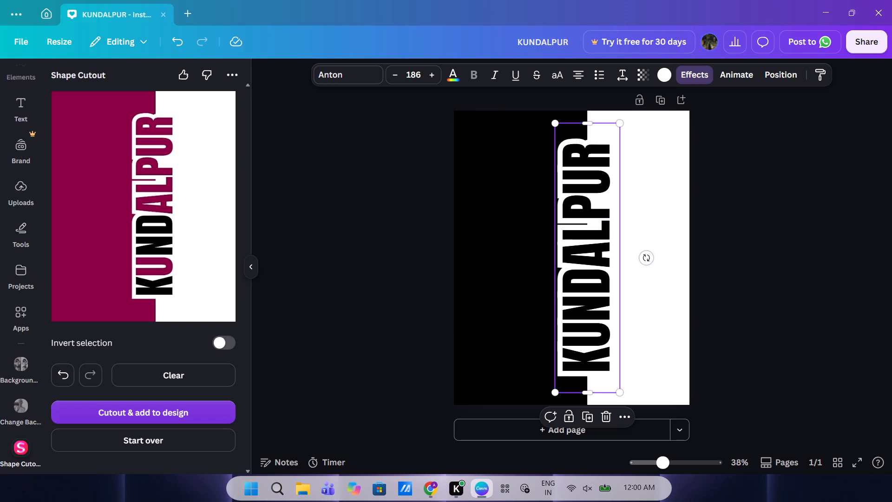
click(150, 219)
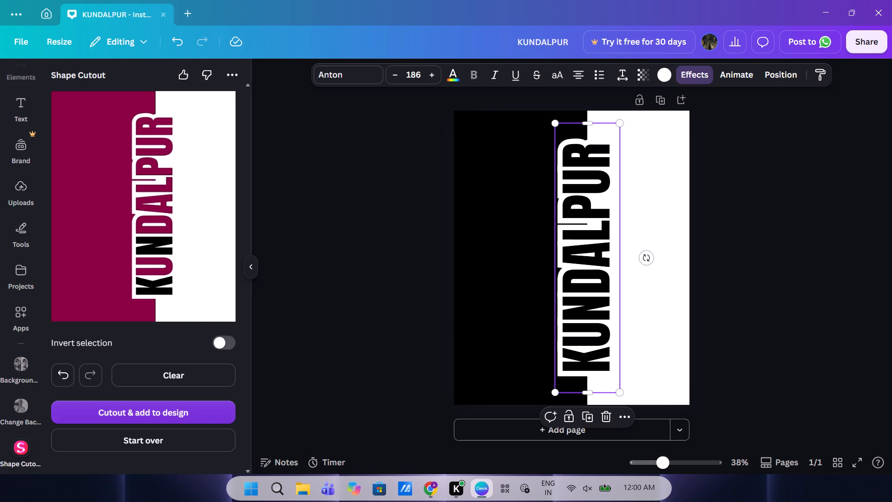
click(143, 240)
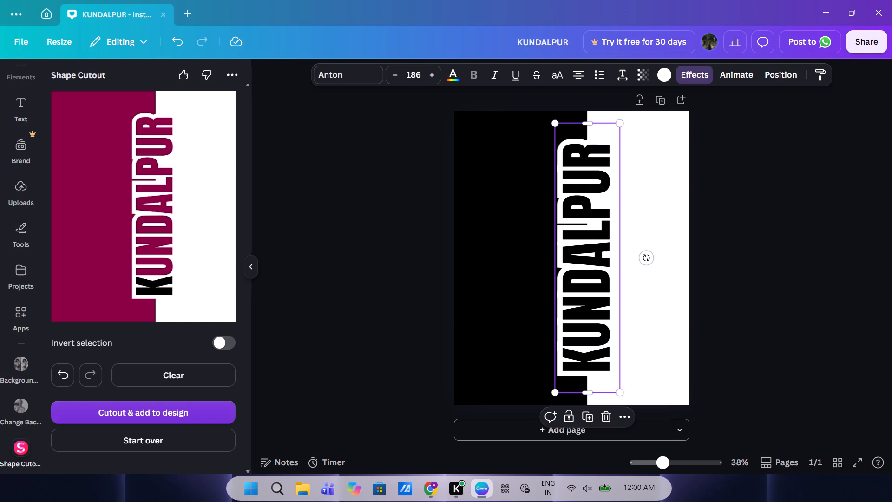
click(153, 284)
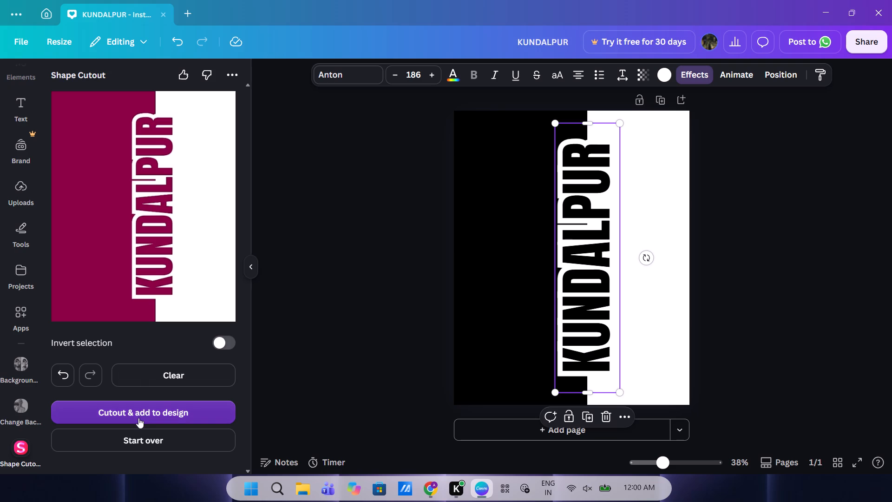
scroll(138, 418, down, 1)
click(153, 412)
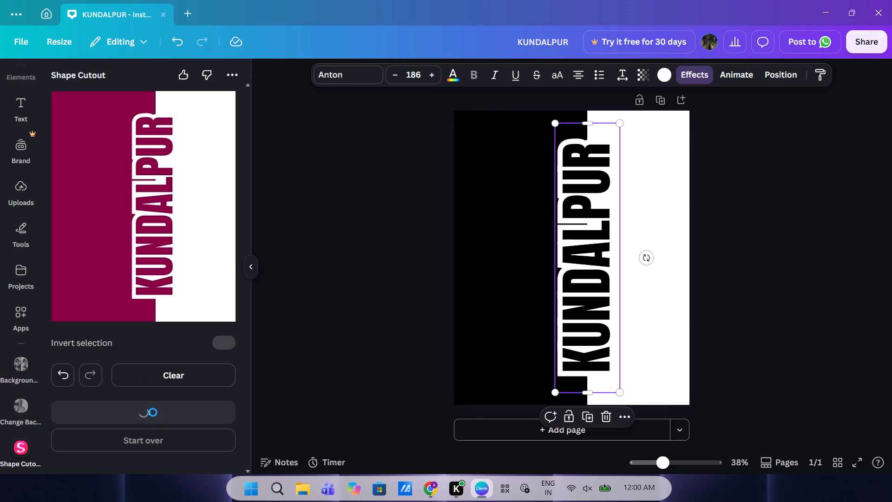
Move the cutout over the original heading, aligned with its left side and flush with the page's top and bottom edges.
drag(523, 314, 579, 275)
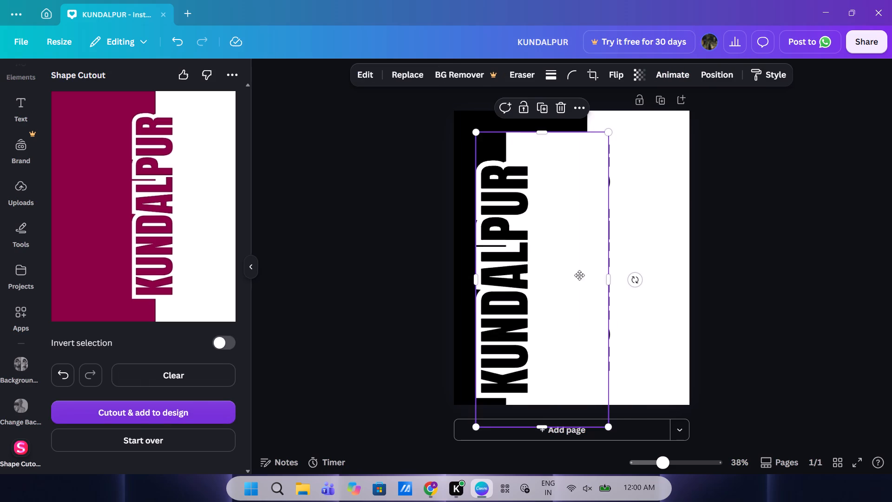
drag(579, 275, 602, 289)
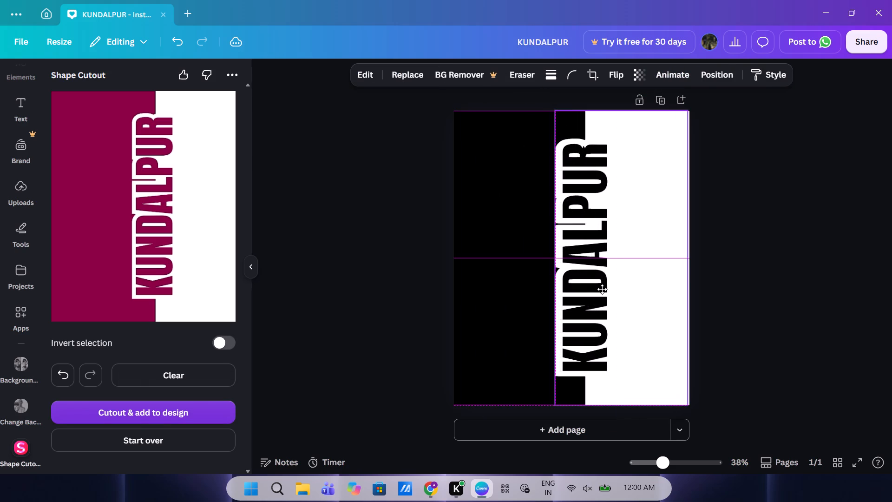
drag(602, 289, 603, 289)
drag(603, 289, 602, 291)
drag(602, 291, 602, 291)
click(401, 271)
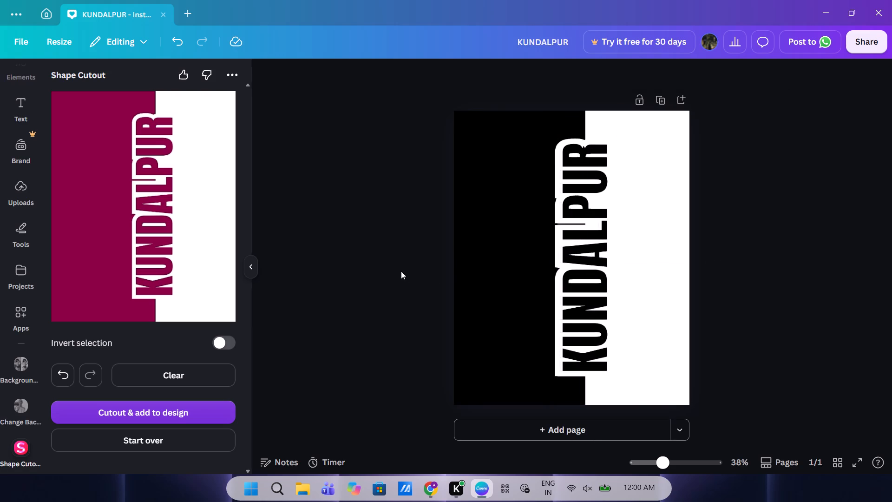
Add the uploaded photo of the seated temple statue to the page and set it as the background.
click(19, 277)
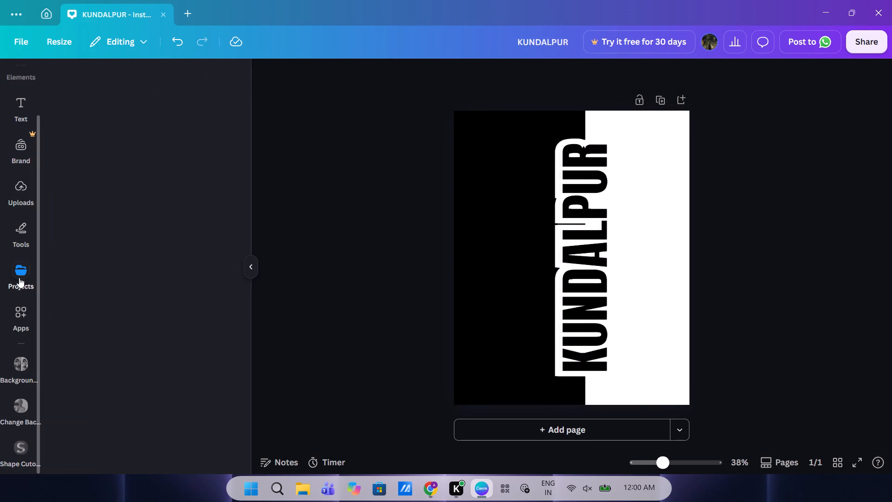
click(27, 185)
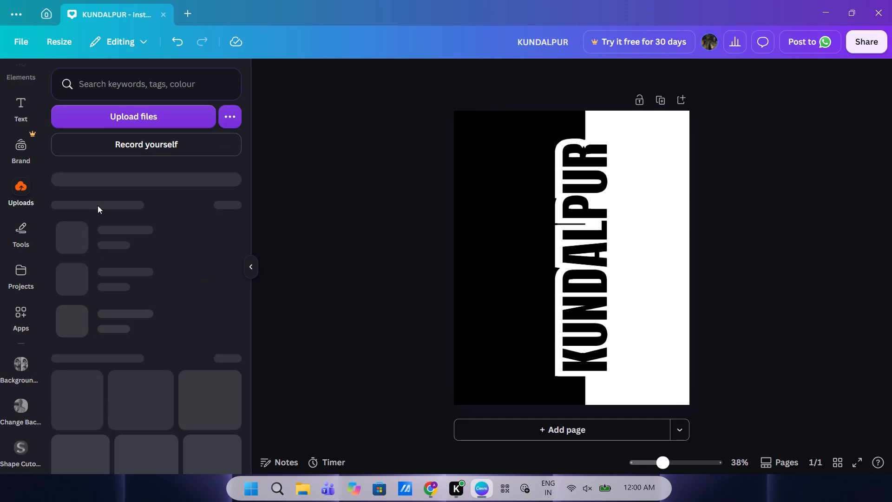
click(85, 362)
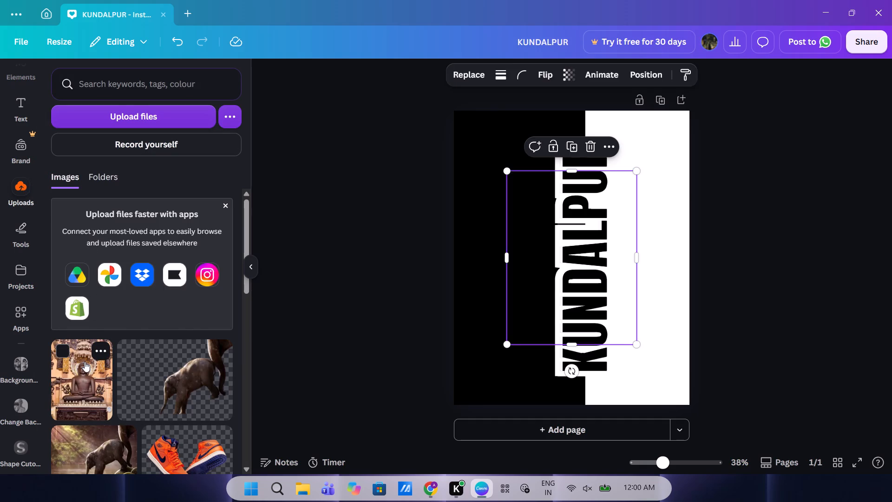
right_click(590, 241)
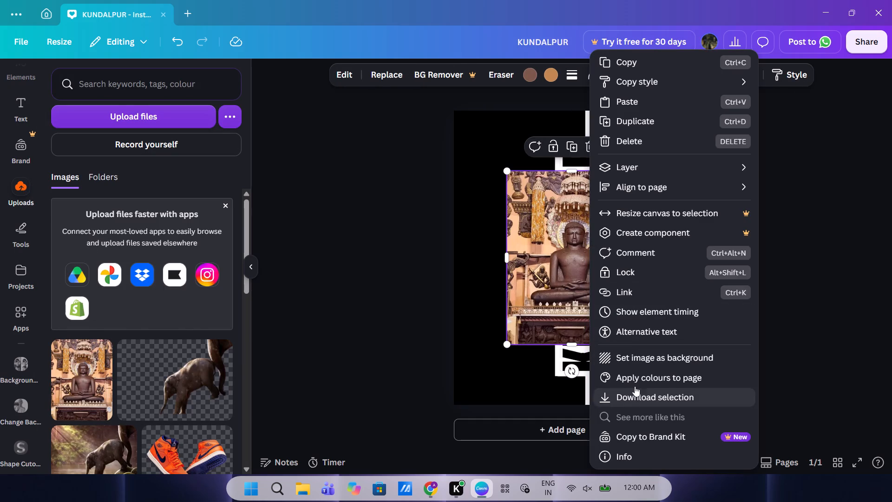
click(644, 360)
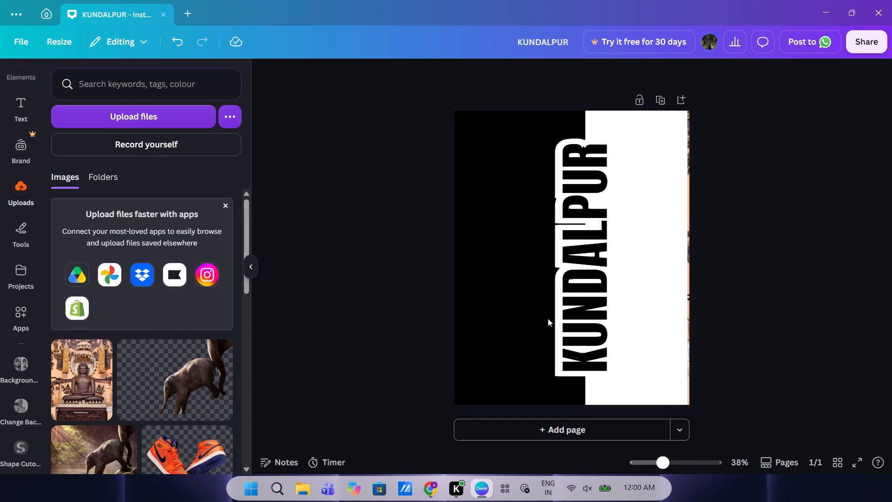
Add the statue photo again, enlarge it from the page's top-left corner to cover the page, and replace the background with it.
click(89, 386)
drag(537, 301, 492, 274)
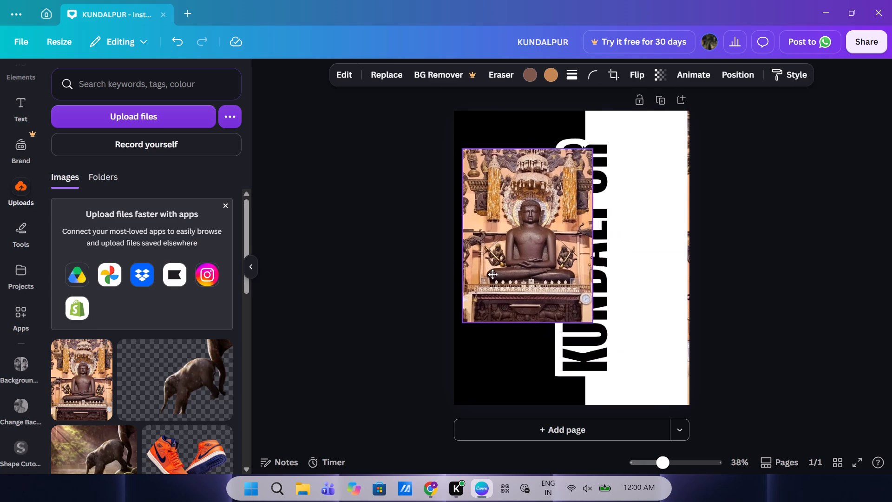
drag(492, 274, 486, 244)
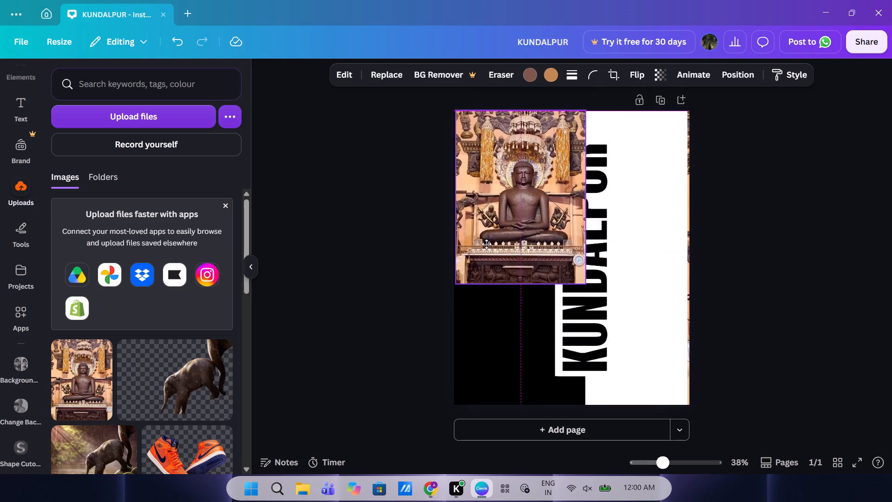
drag(486, 244, 486, 238)
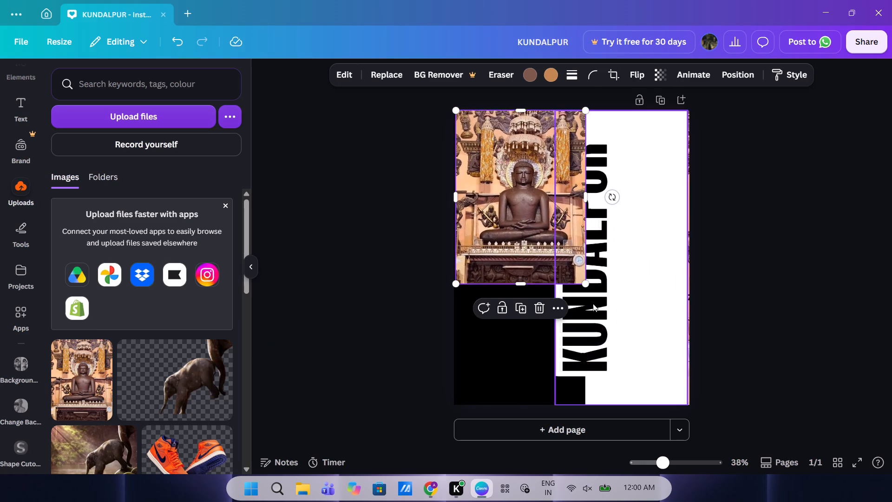
drag(585, 283, 674, 383)
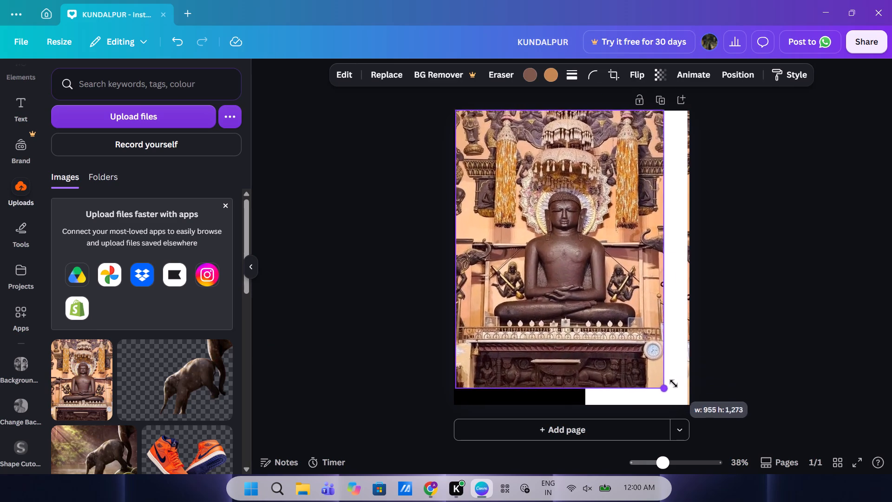
drag(674, 383, 678, 399)
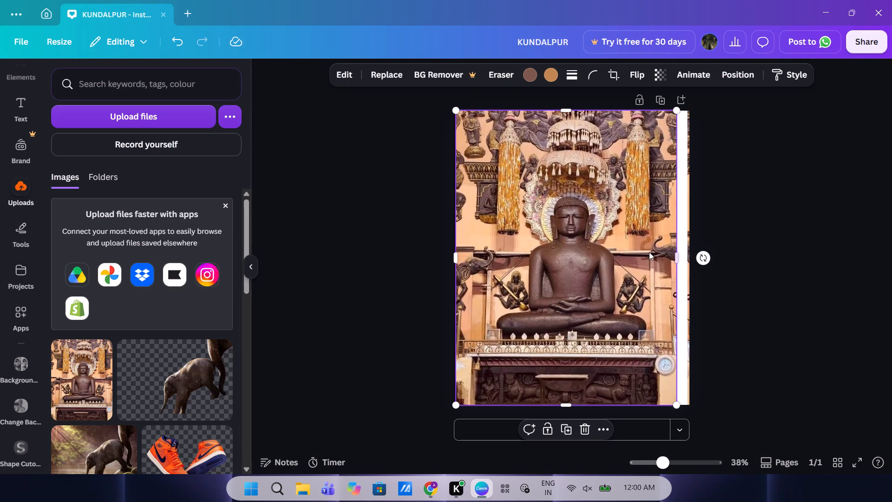
drag(677, 259, 690, 260)
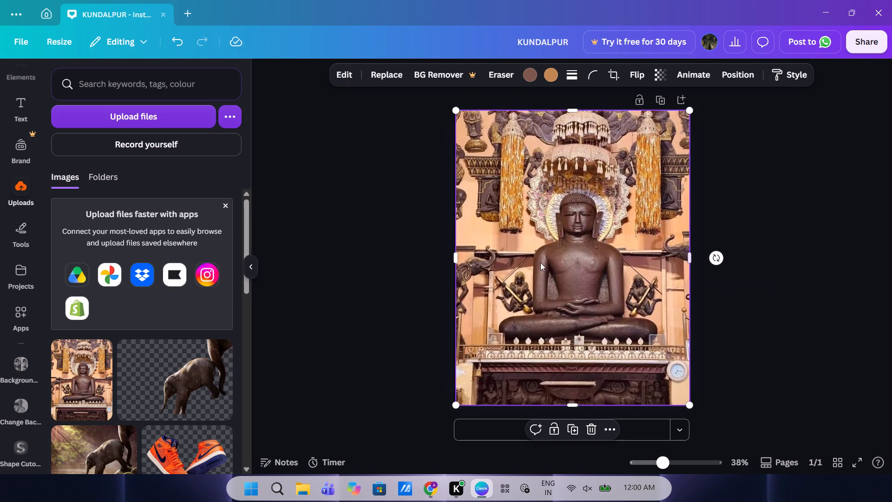
right_click(540, 263)
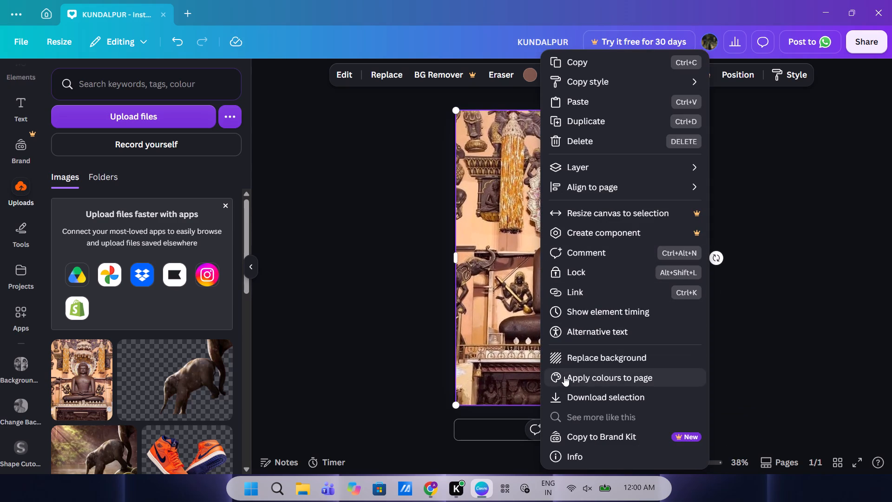
click(571, 359)
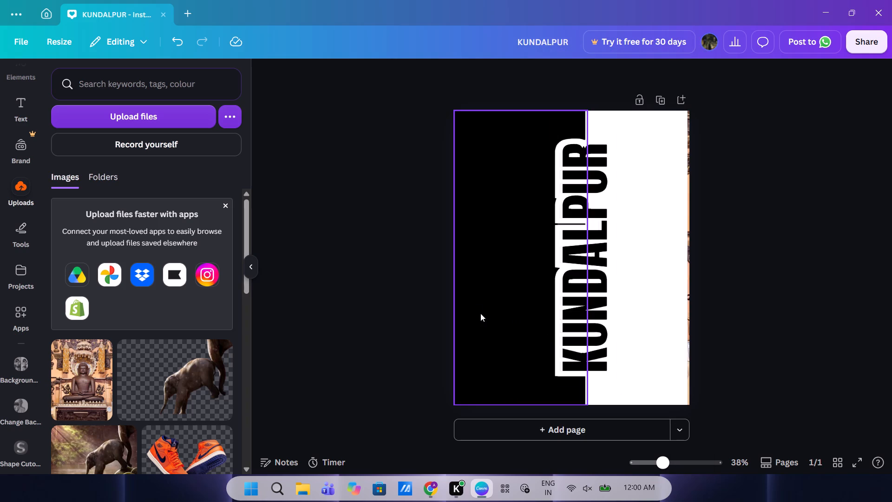
Widen the cutout to the page's right edge, about 617 by 1,350, and realign it flush with the page's top and bottom.
click(633, 271)
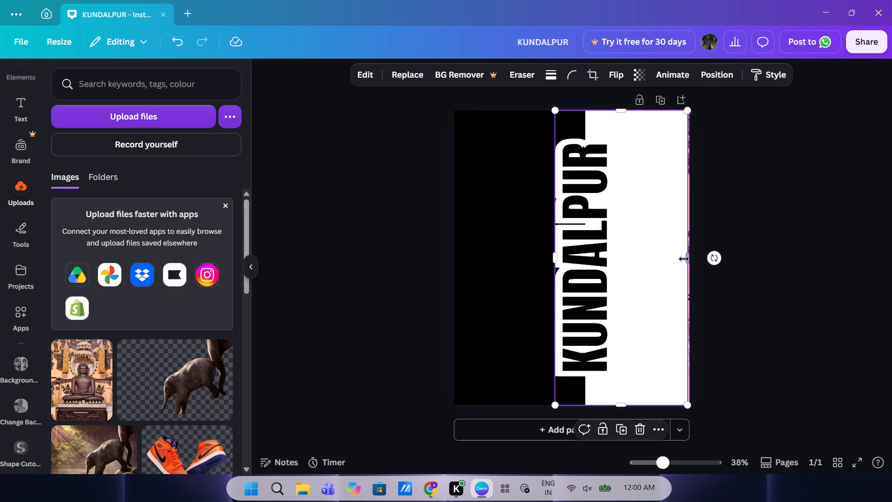
click(684, 258)
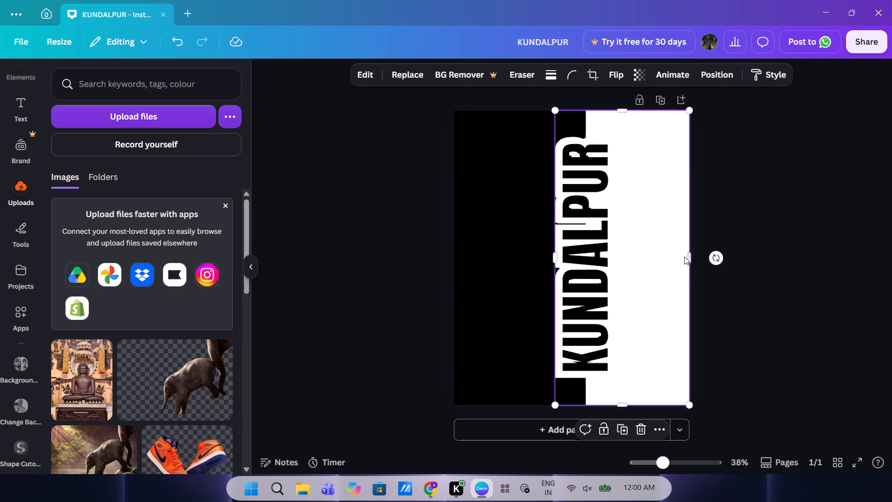
click(658, 264)
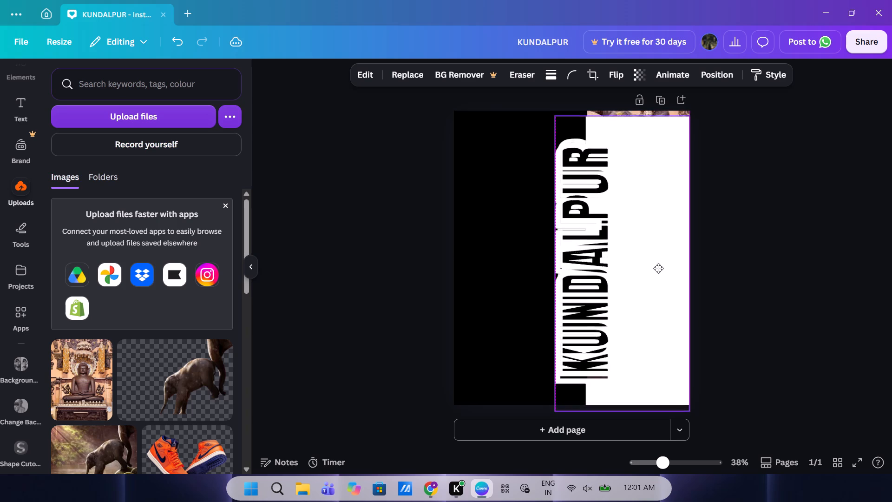
click(693, 260)
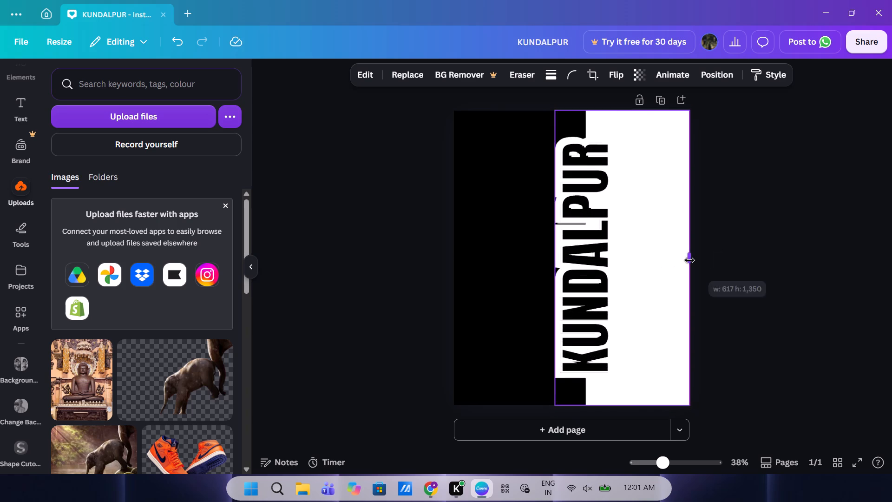
drag(654, 257, 655, 258)
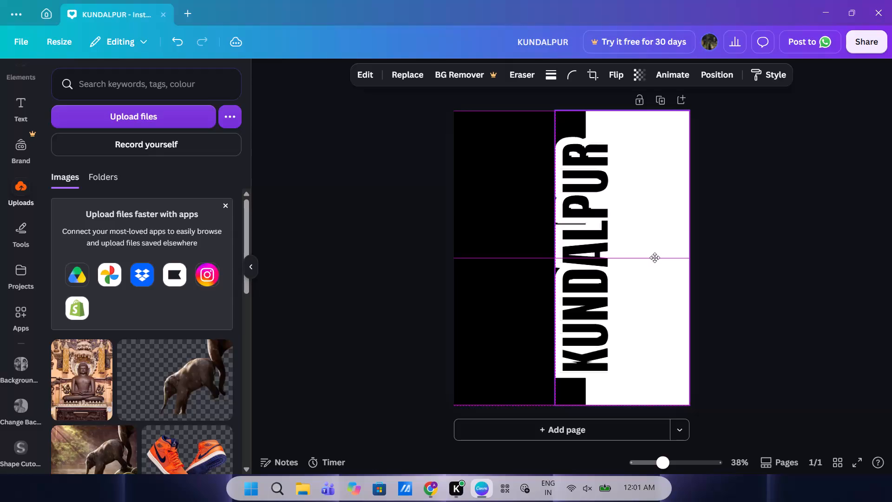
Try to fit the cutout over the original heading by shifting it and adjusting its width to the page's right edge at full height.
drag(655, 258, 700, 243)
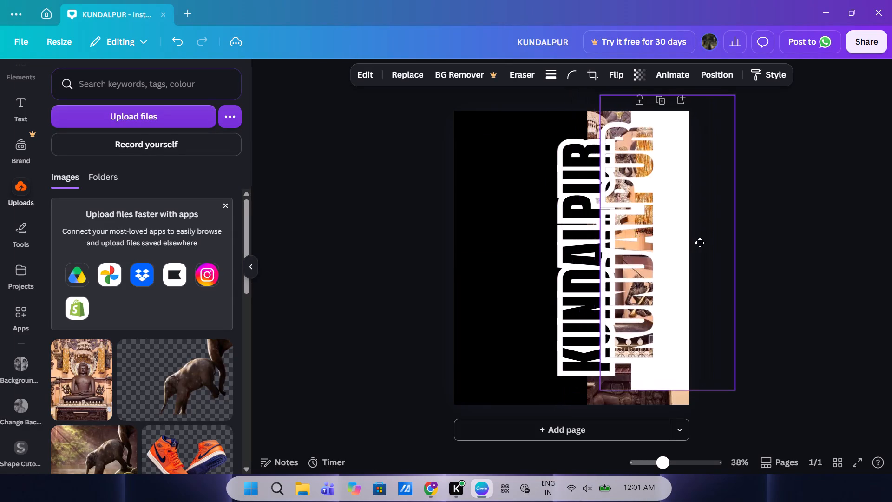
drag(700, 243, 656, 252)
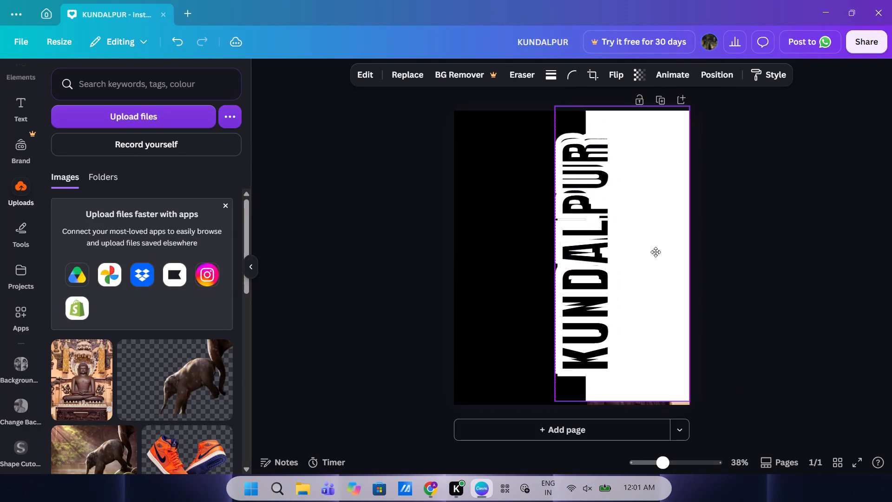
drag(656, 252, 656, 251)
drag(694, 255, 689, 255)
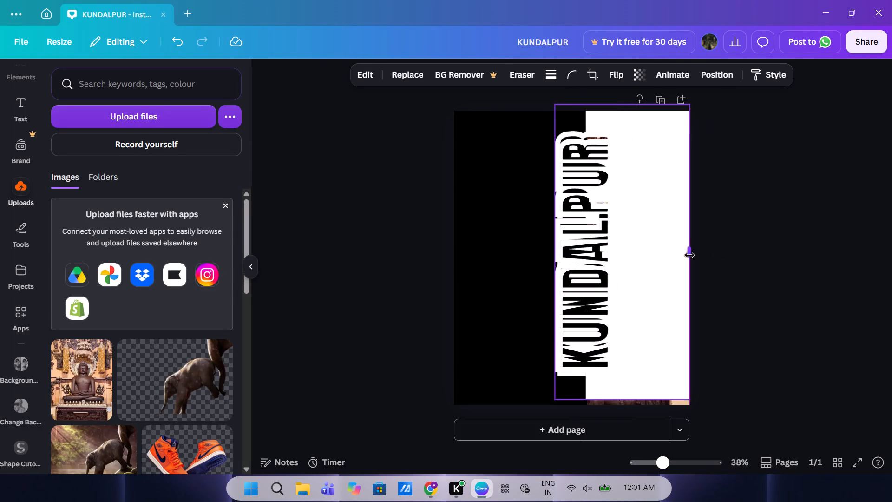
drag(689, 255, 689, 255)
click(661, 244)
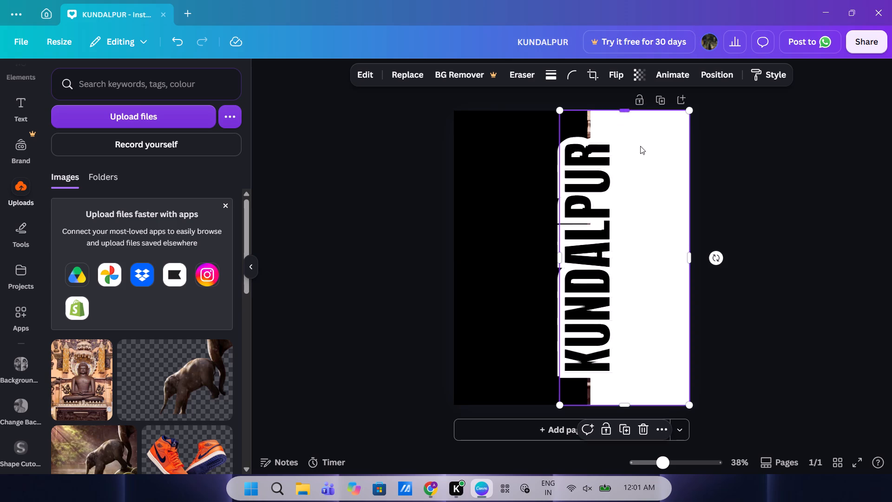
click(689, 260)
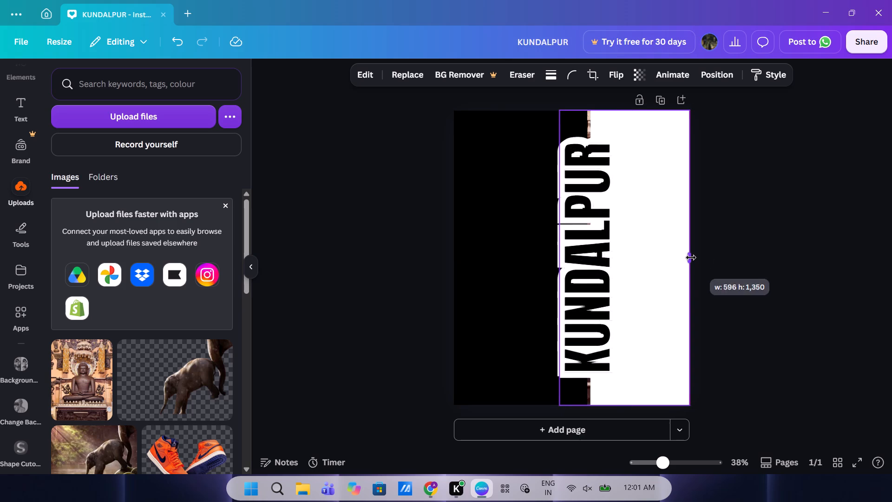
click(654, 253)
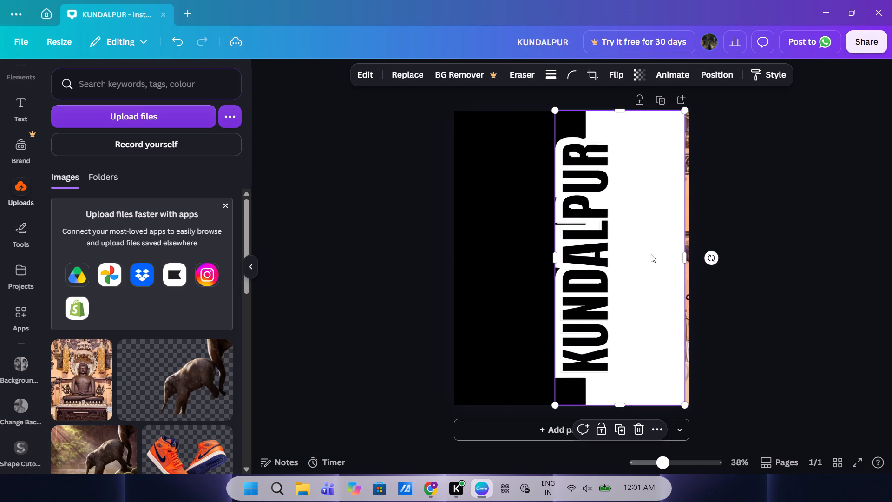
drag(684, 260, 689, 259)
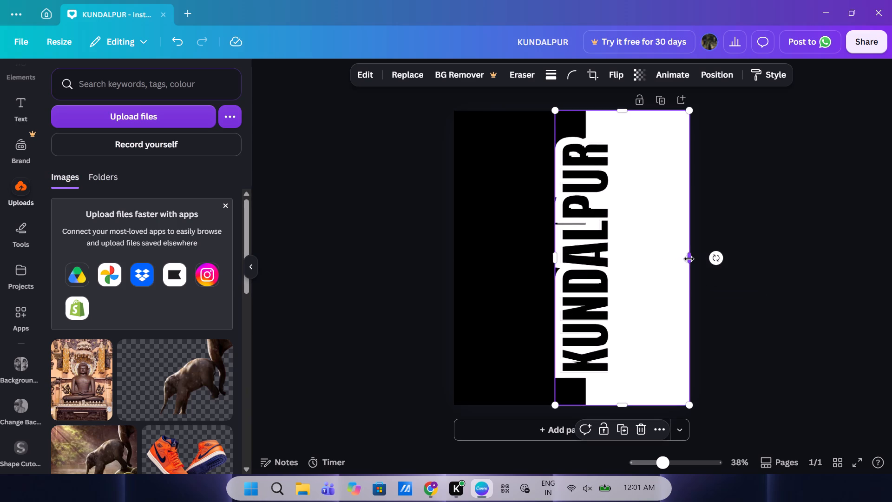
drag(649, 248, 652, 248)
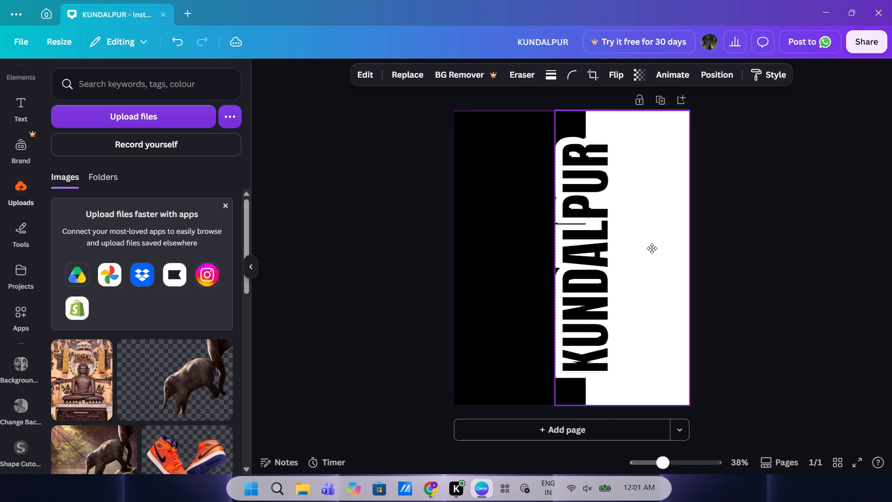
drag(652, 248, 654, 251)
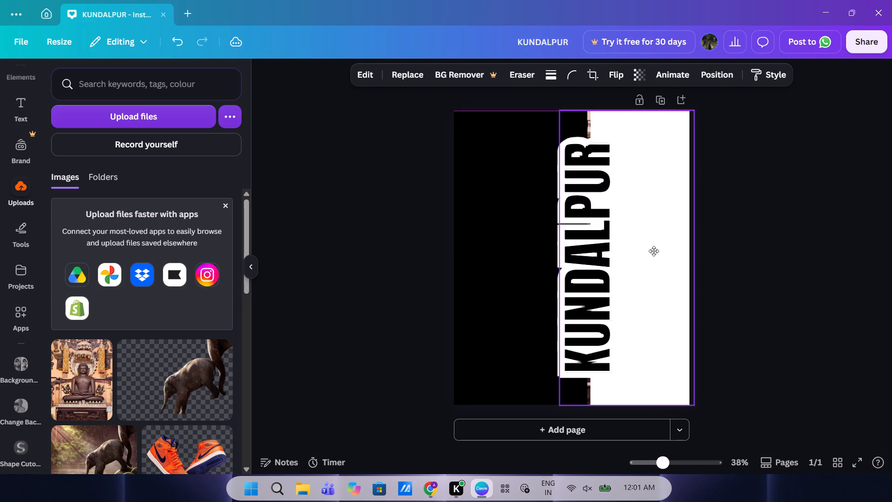
Delete the misaligned heading cutout and remove the statue photo from the page background.
drag(654, 251, 601, 241)
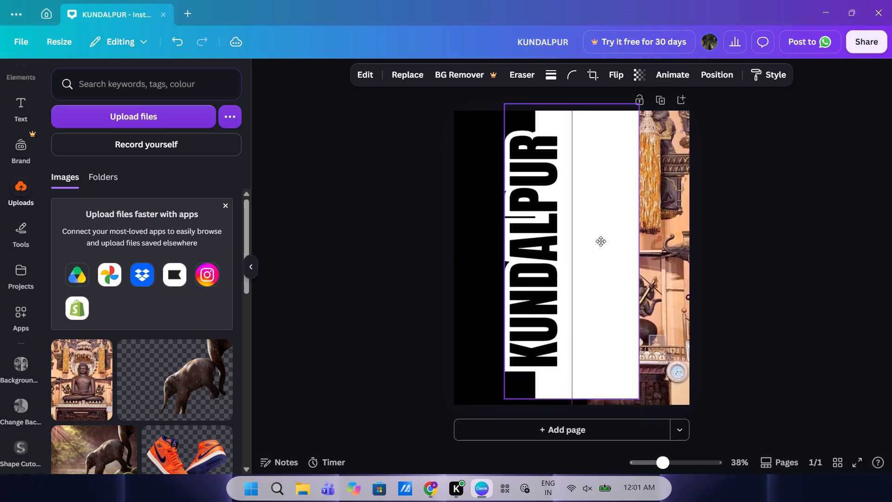
drag(601, 241, 601, 242)
click(592, 258)
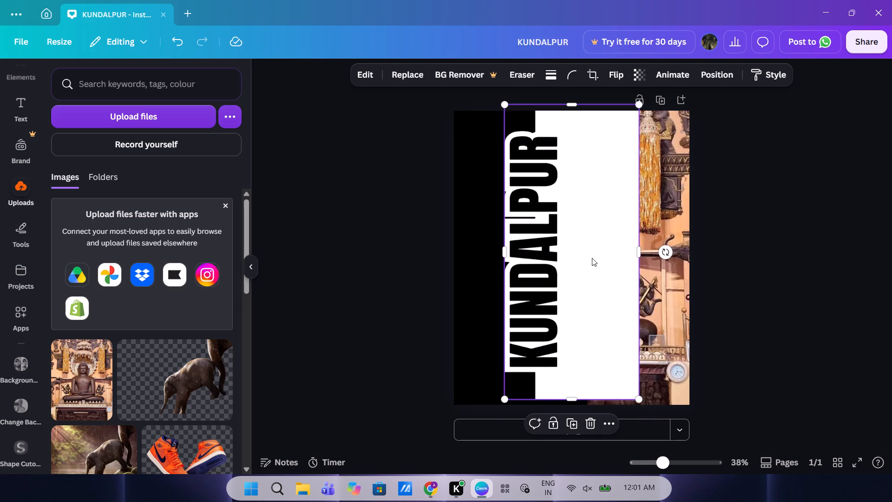
key(BackSpace)
click(566, 313)
key(BackSpace)
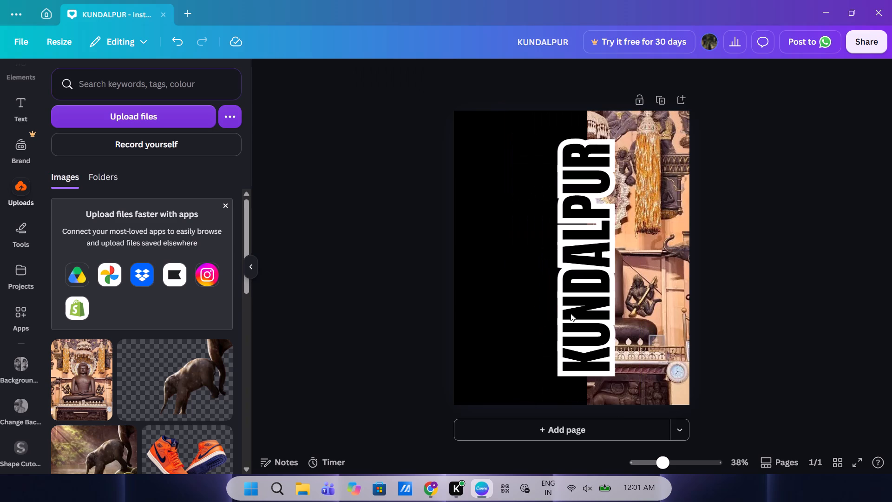
click(628, 295)
click(658, 296)
key(BackSpace)
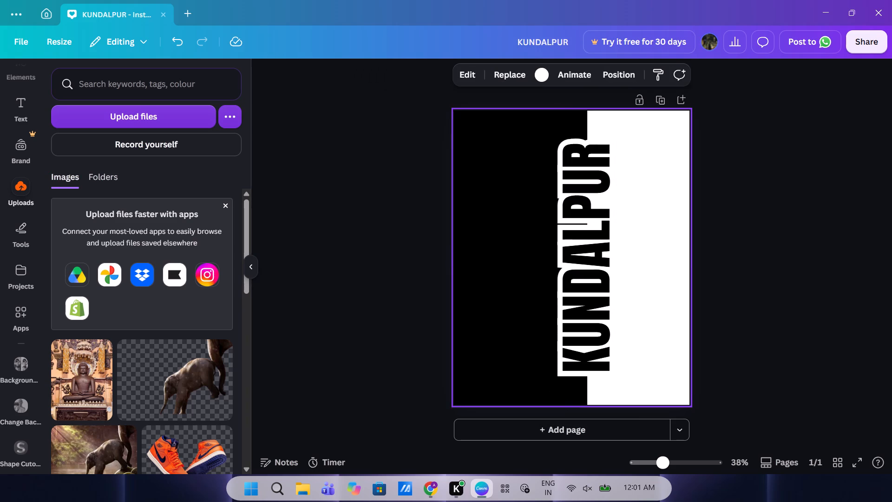
Add the Shape Cutout result to the design again and place it over the original heading, flush with the page's top, bottom and right edges.
click(501, 275)
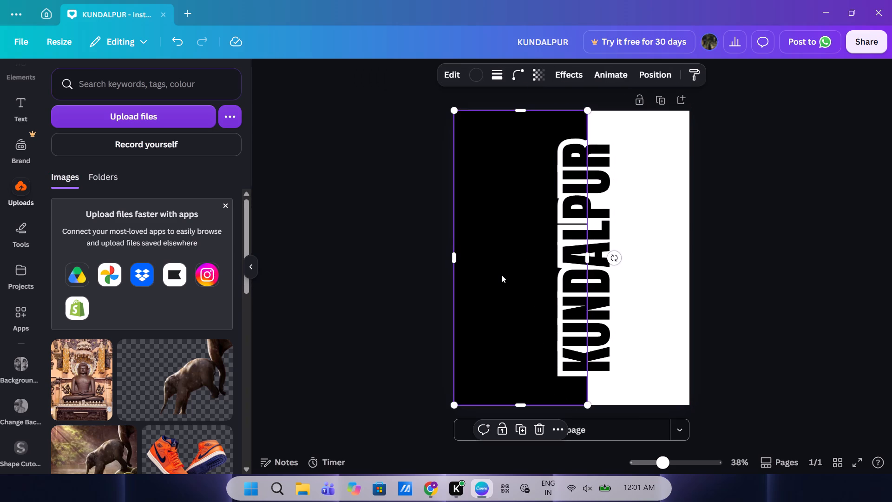
click(322, 263)
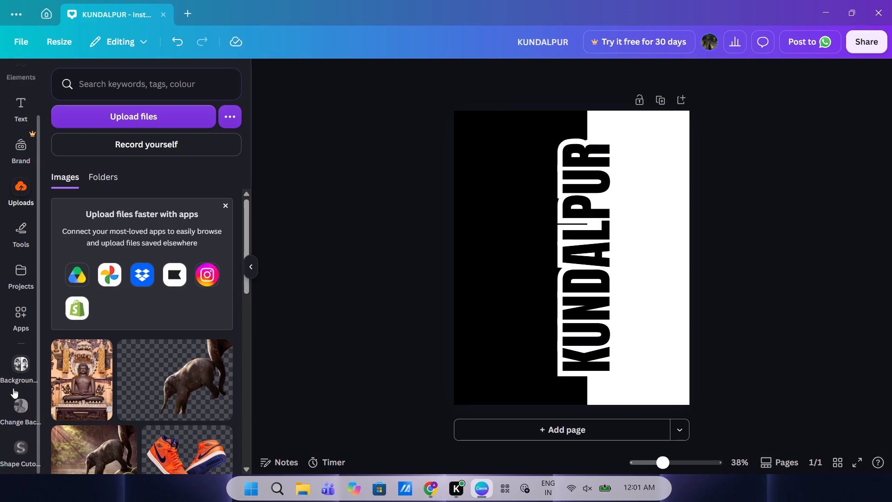
scroll(14, 421, up, 1)
scroll(20, 408, down, 1)
click(17, 451)
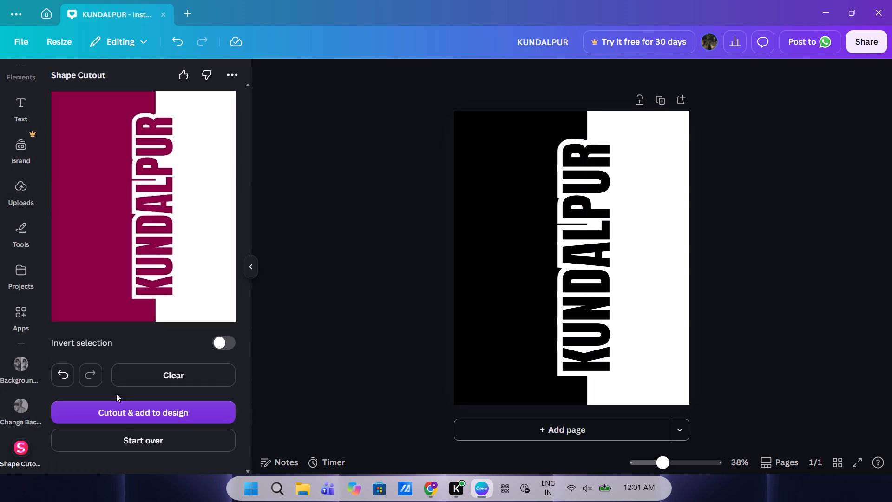
click(124, 414)
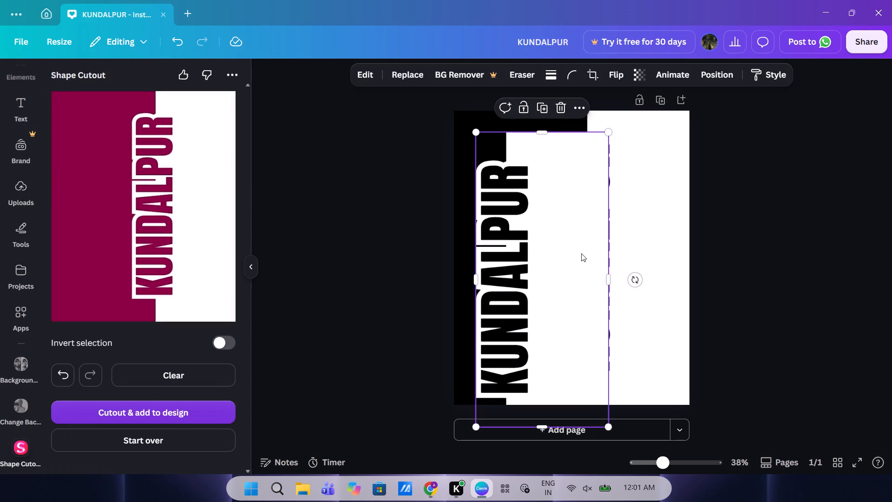
drag(578, 256, 670, 226)
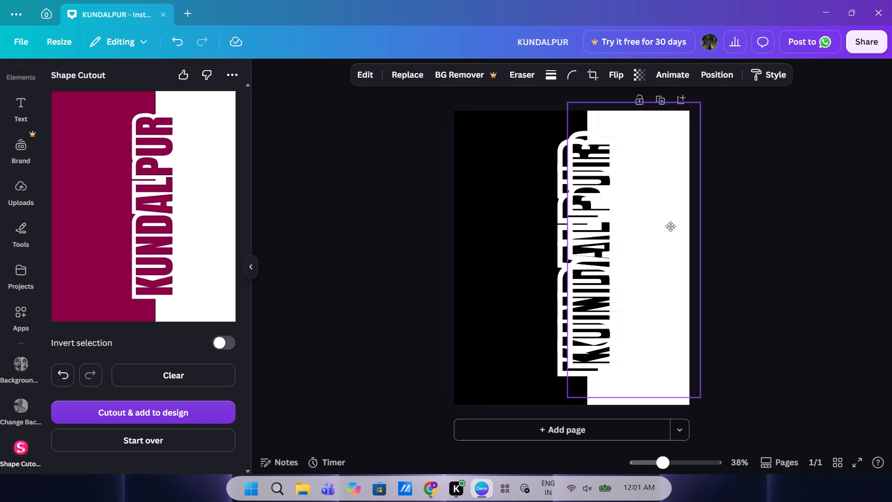
drag(670, 226, 661, 233)
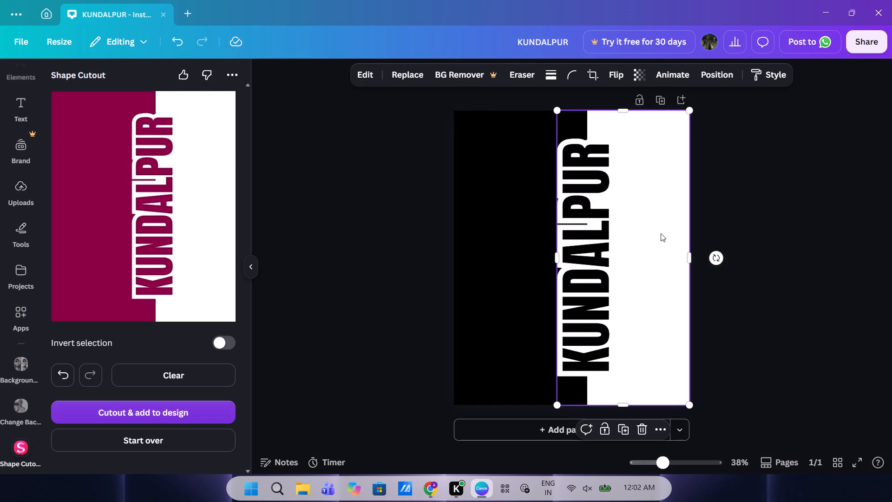
click(787, 209)
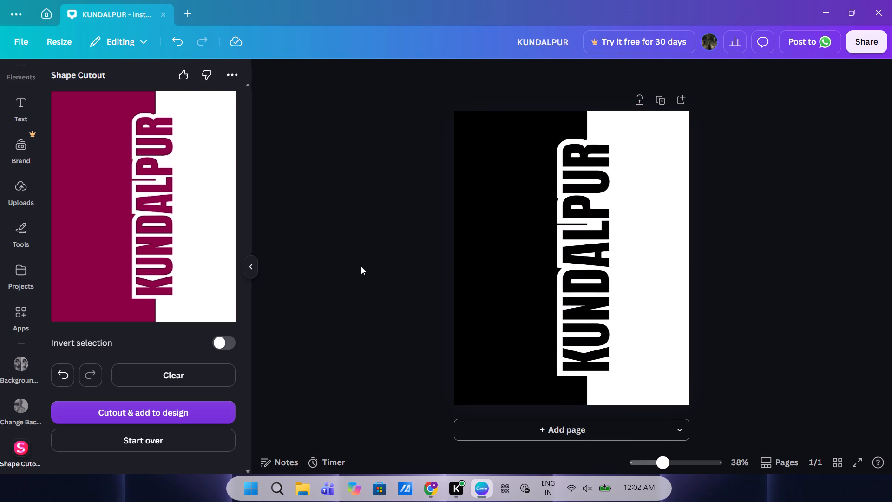
click(361, 266)
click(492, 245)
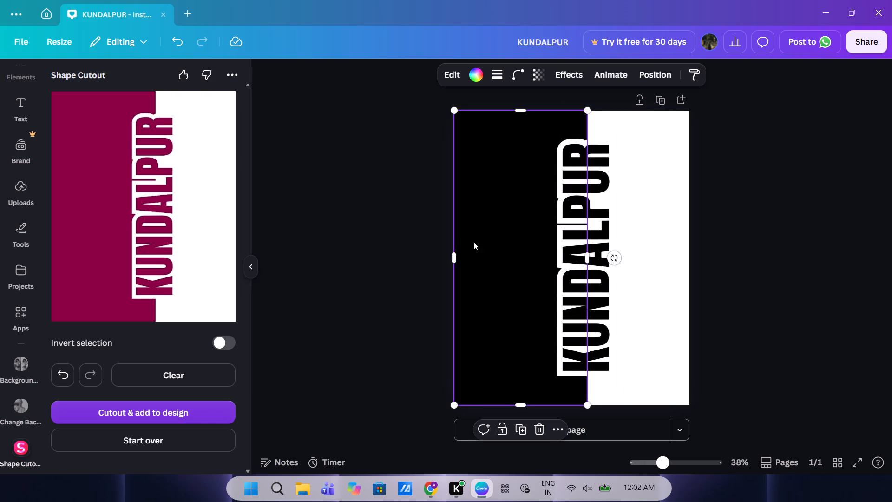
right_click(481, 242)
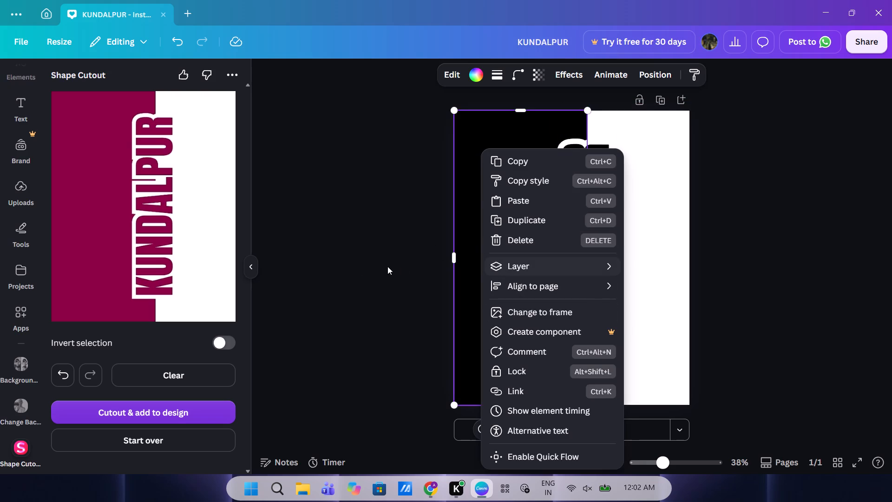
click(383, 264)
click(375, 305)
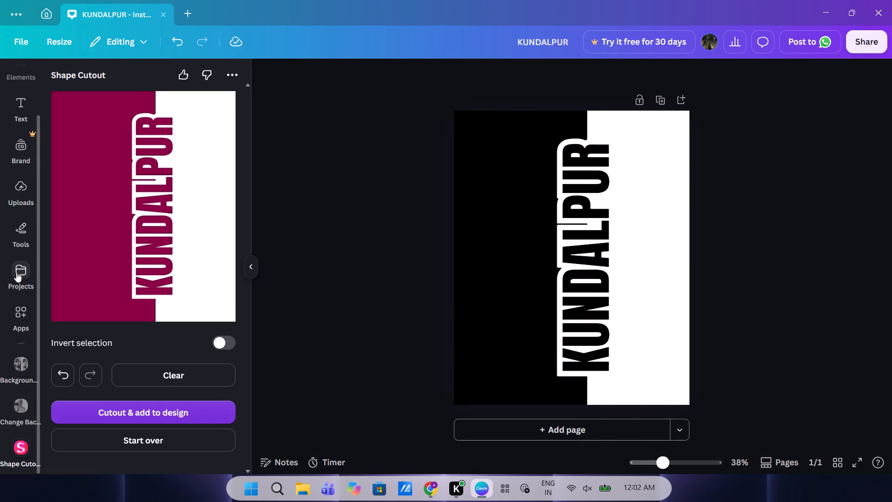
Add the uploaded seated temple statue photo, align it to the page's top-left corner and enlarge it to cover the whole page.
click(20, 198)
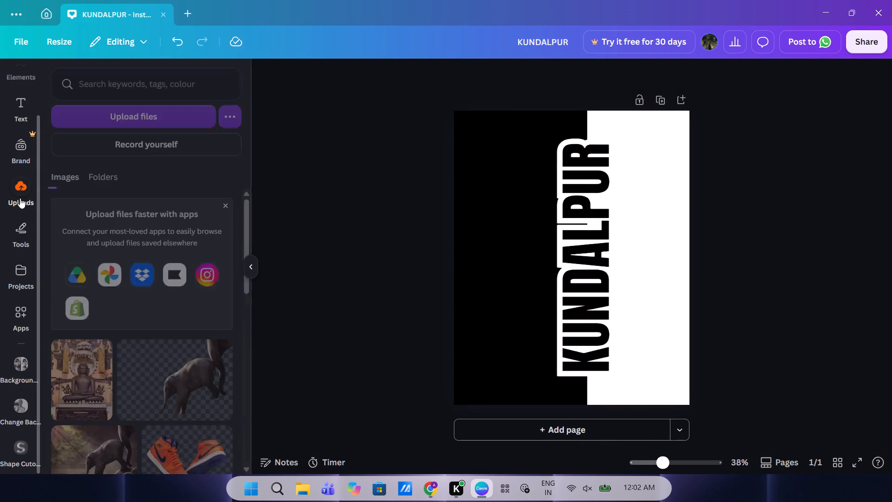
click(85, 381)
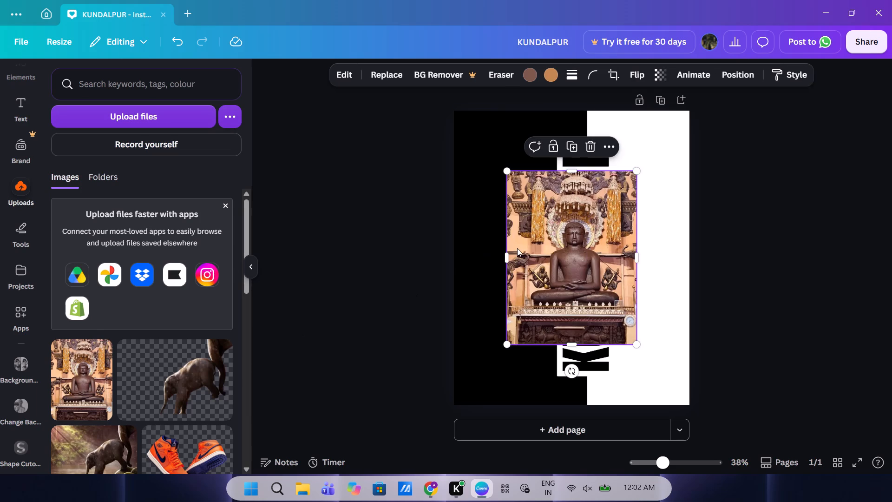
drag(517, 248, 466, 188)
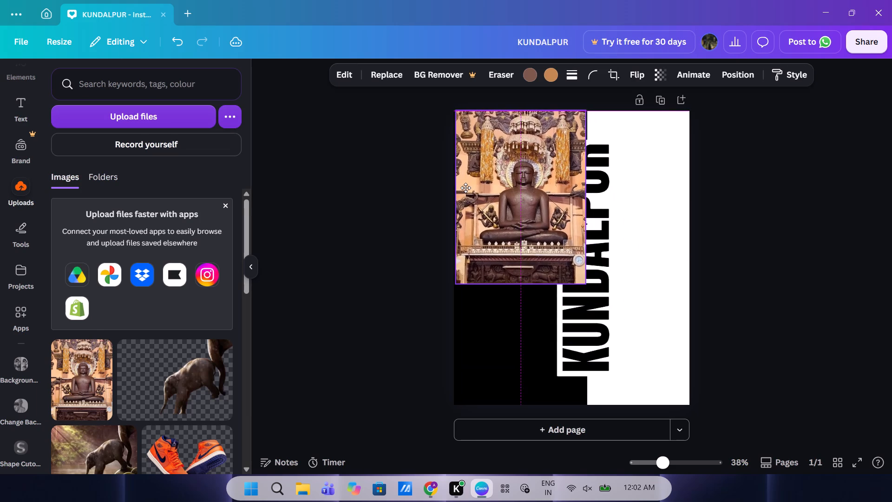
drag(466, 188, 462, 187)
drag(584, 286, 666, 416)
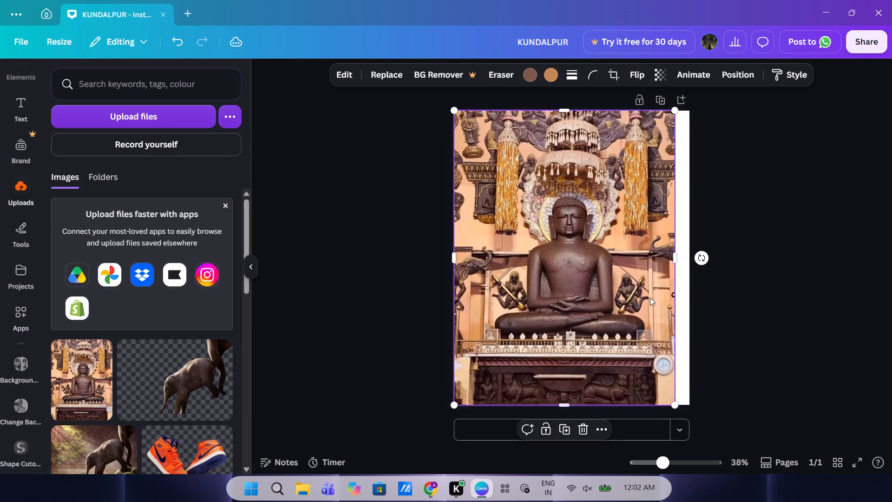
drag(676, 258, 691, 260)
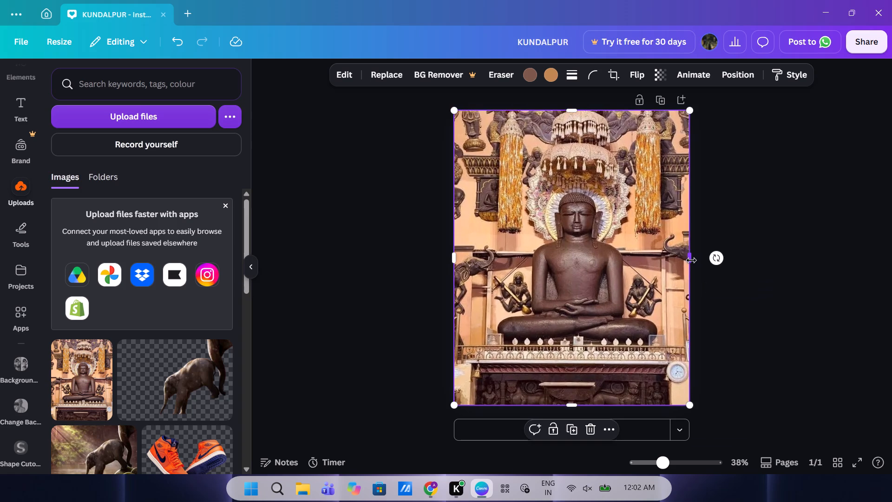
Send the statue photo backward one layer so it sits behind the heading cutout.
click(587, 261)
right_click(587, 261)
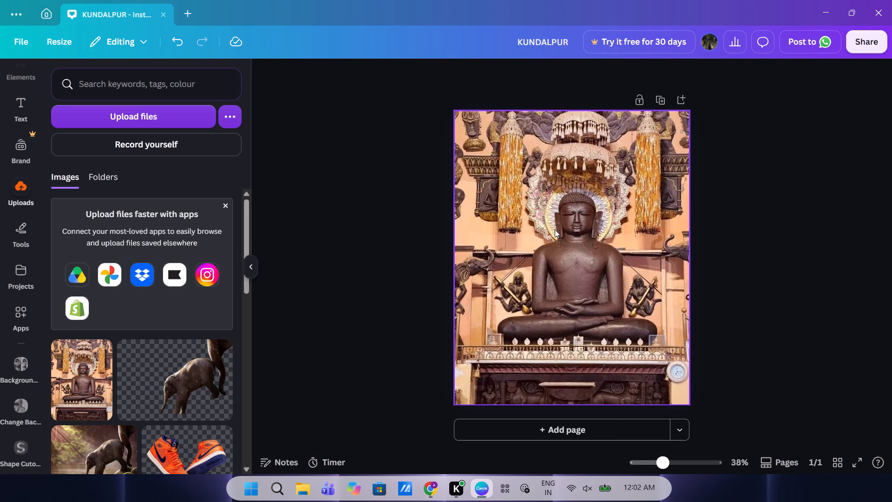
right_click(555, 230)
click(615, 191)
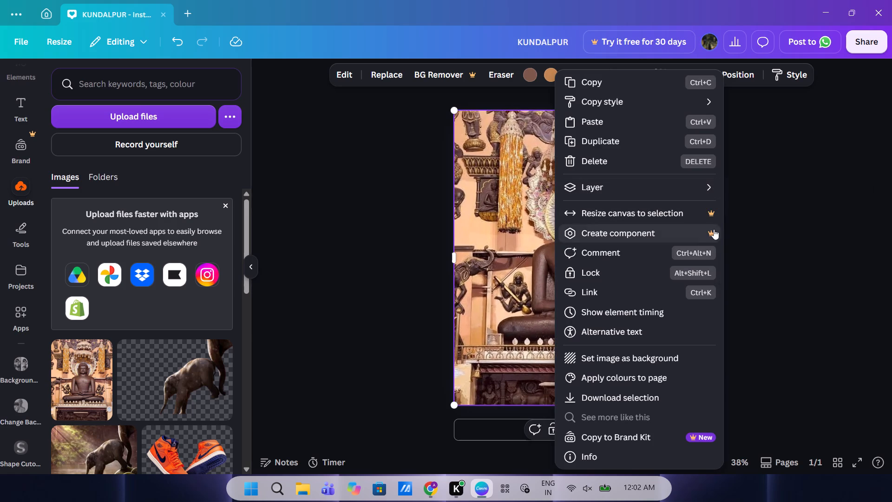
click(662, 193)
click(761, 233)
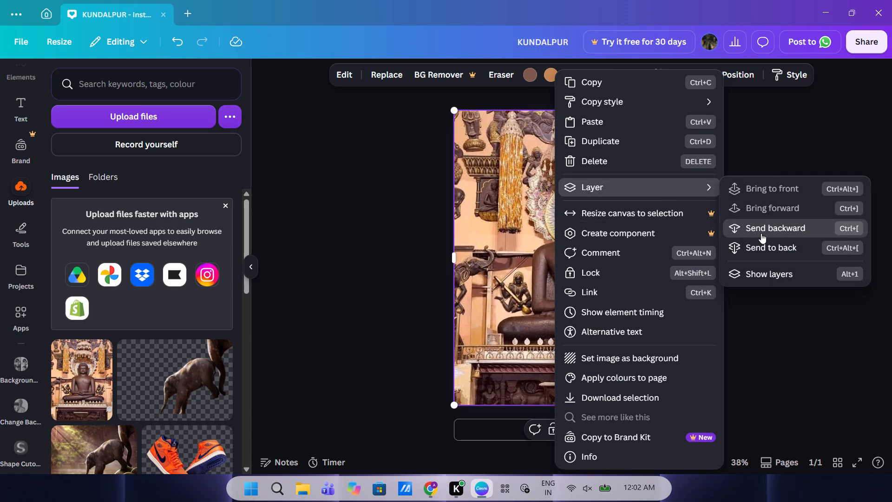
click(412, 262)
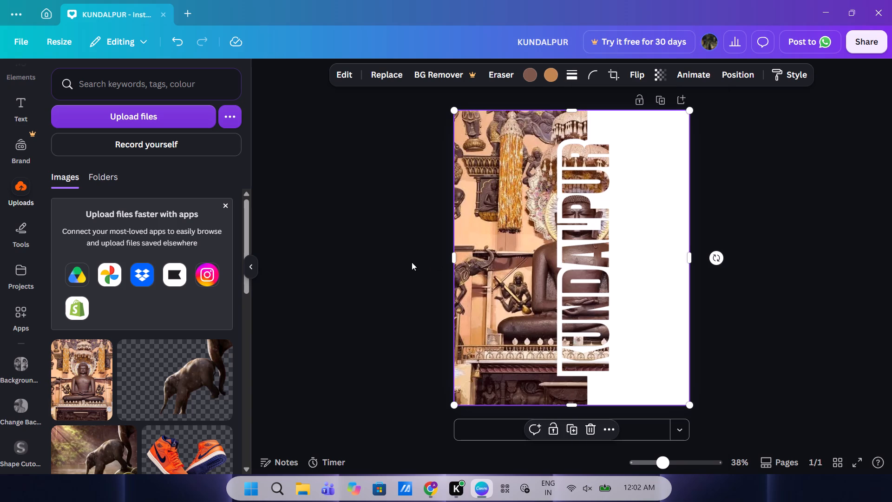
click(351, 304)
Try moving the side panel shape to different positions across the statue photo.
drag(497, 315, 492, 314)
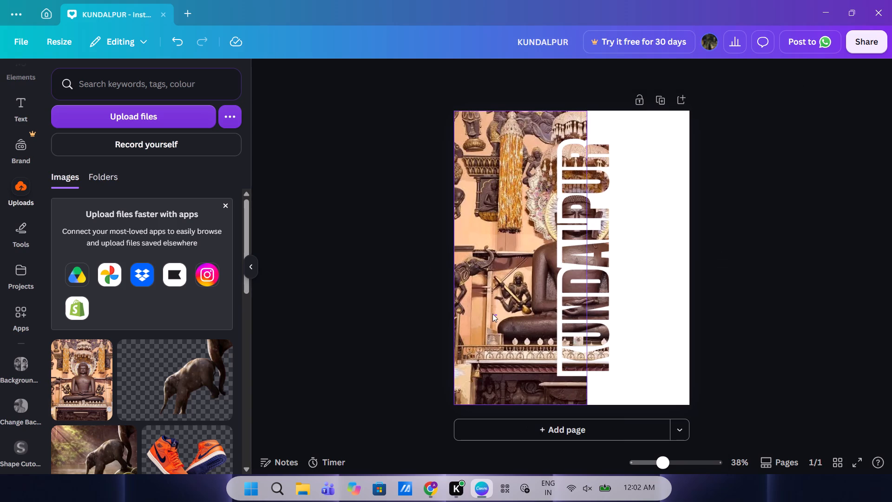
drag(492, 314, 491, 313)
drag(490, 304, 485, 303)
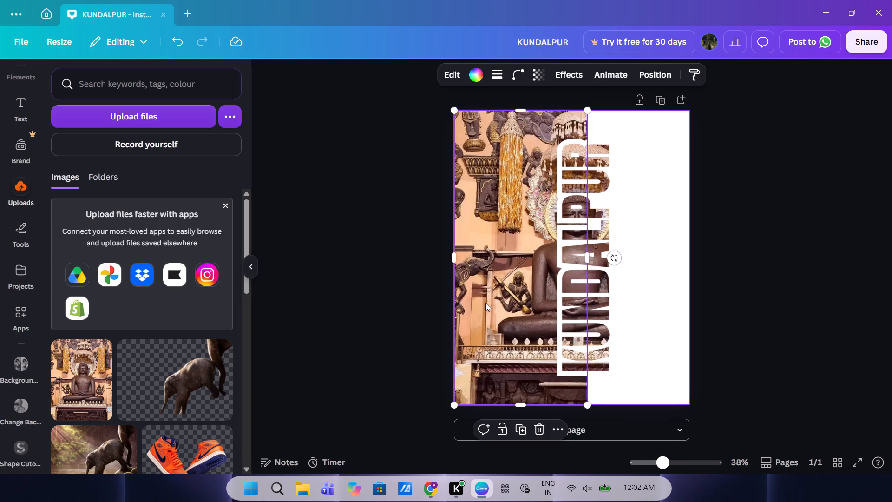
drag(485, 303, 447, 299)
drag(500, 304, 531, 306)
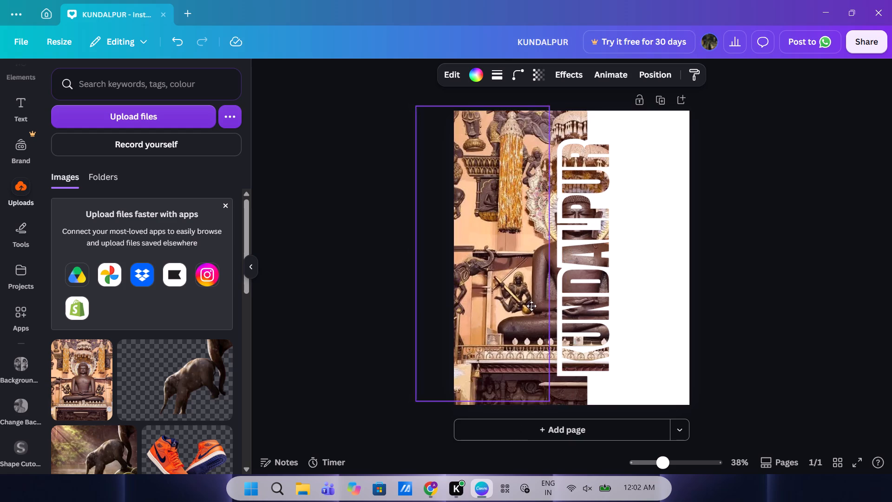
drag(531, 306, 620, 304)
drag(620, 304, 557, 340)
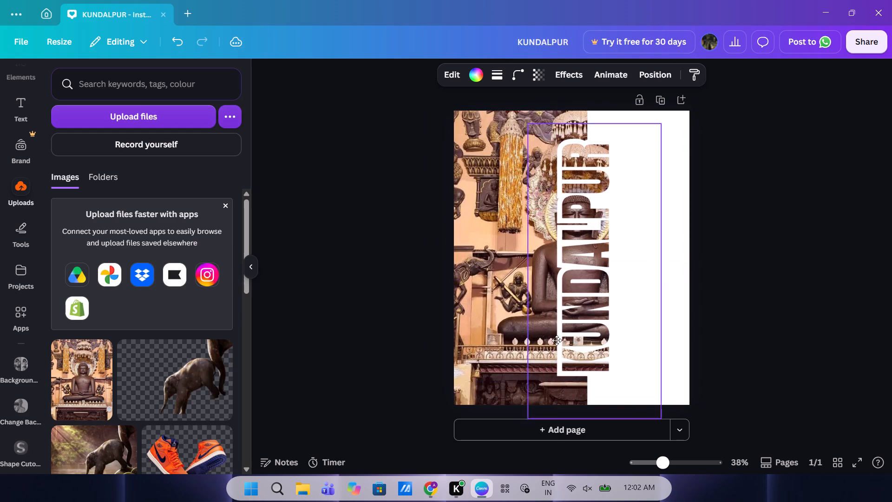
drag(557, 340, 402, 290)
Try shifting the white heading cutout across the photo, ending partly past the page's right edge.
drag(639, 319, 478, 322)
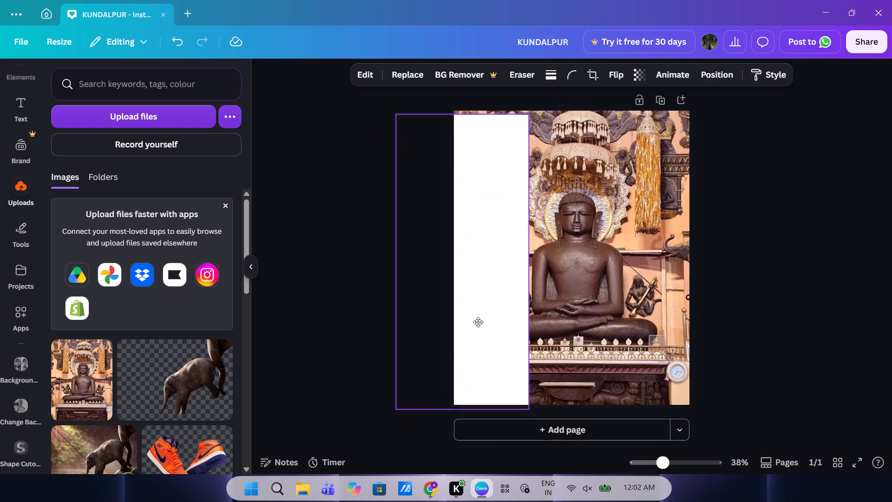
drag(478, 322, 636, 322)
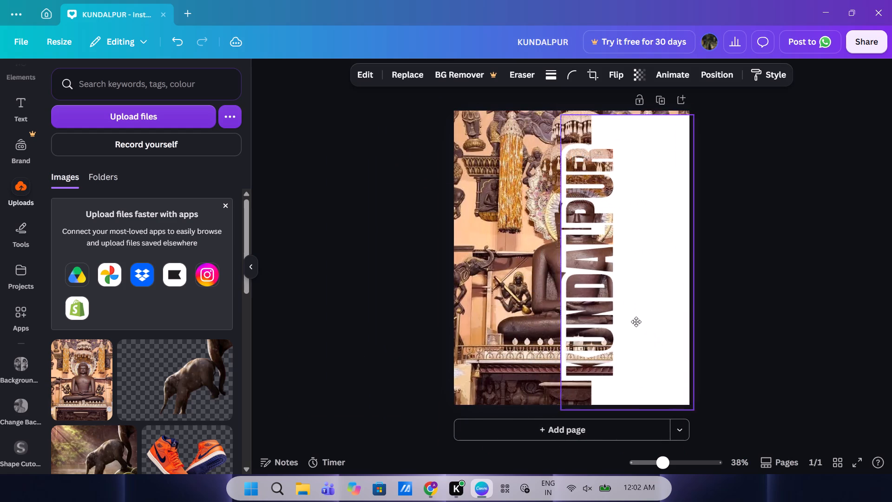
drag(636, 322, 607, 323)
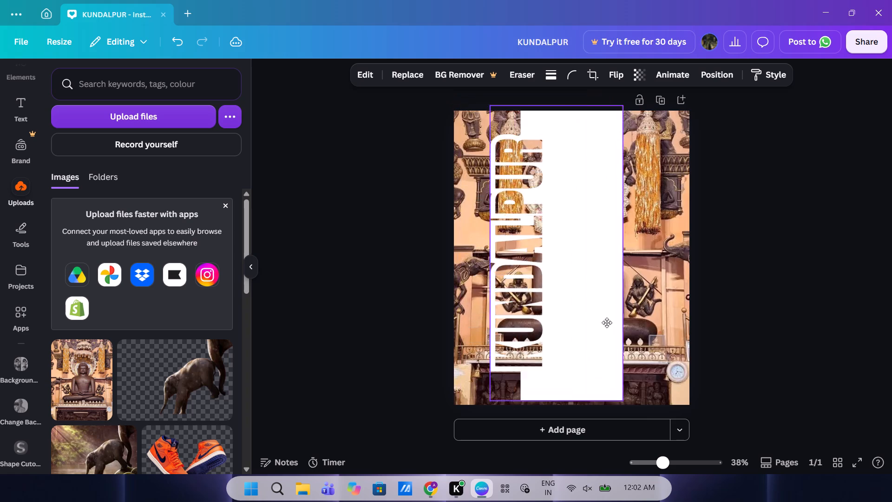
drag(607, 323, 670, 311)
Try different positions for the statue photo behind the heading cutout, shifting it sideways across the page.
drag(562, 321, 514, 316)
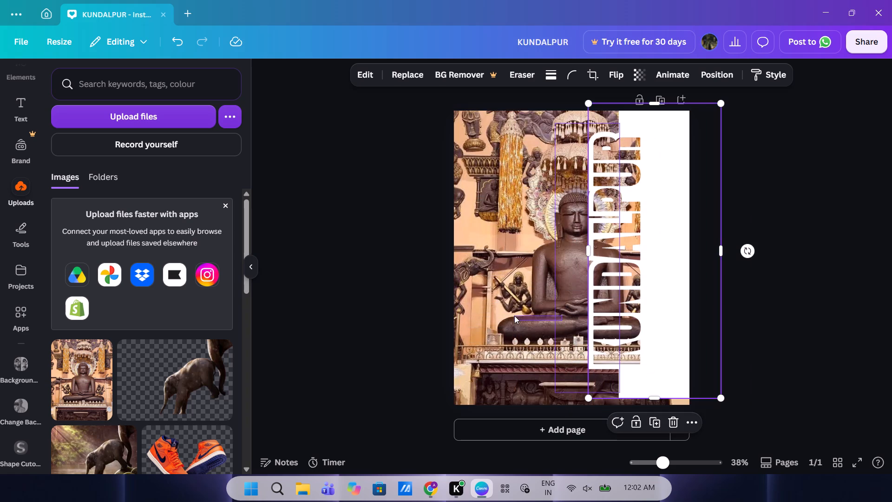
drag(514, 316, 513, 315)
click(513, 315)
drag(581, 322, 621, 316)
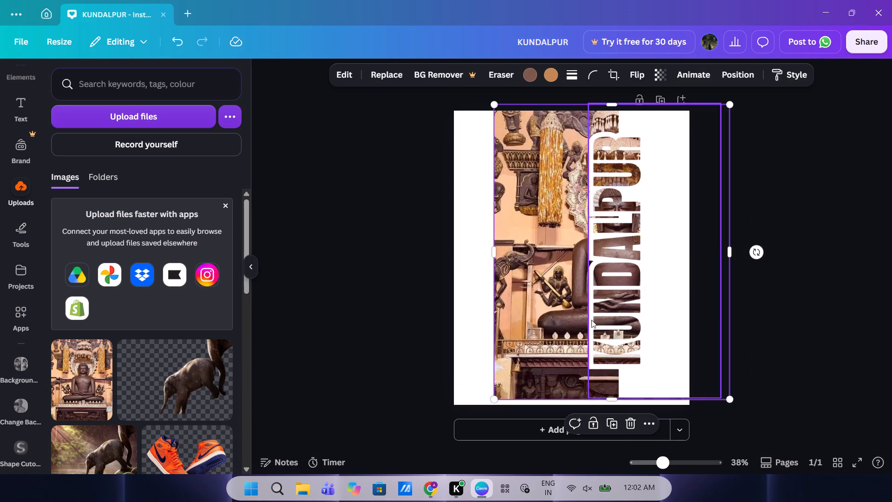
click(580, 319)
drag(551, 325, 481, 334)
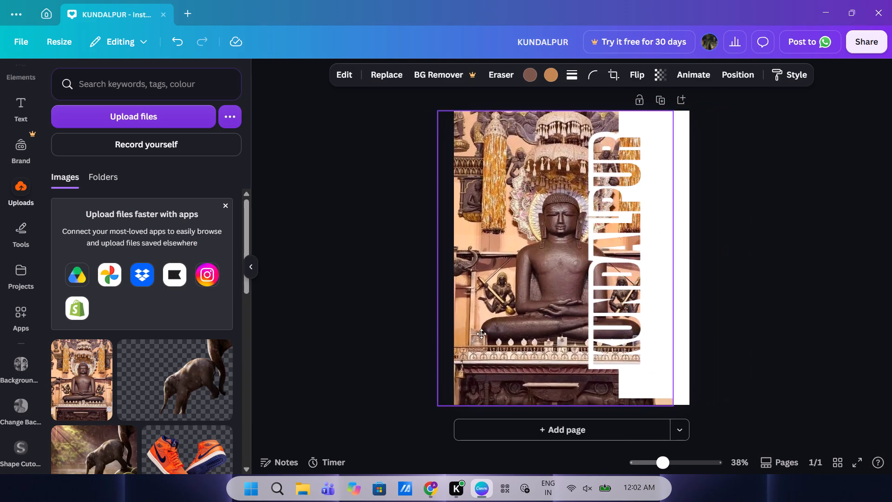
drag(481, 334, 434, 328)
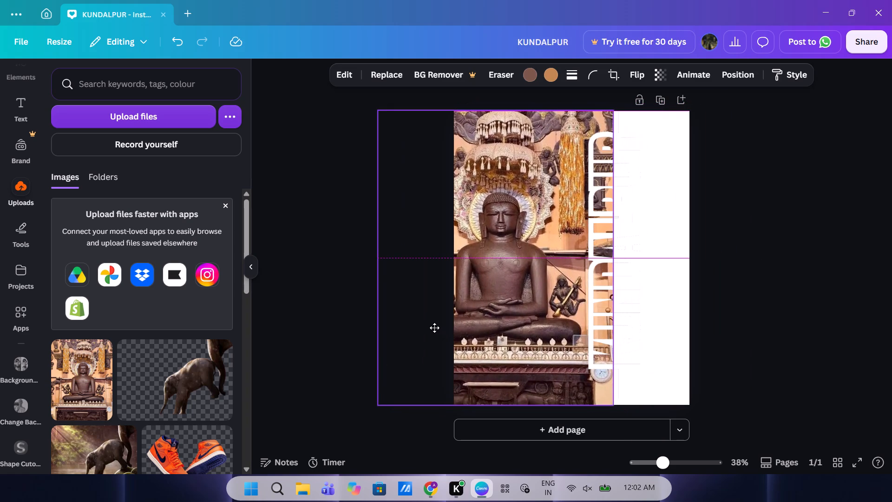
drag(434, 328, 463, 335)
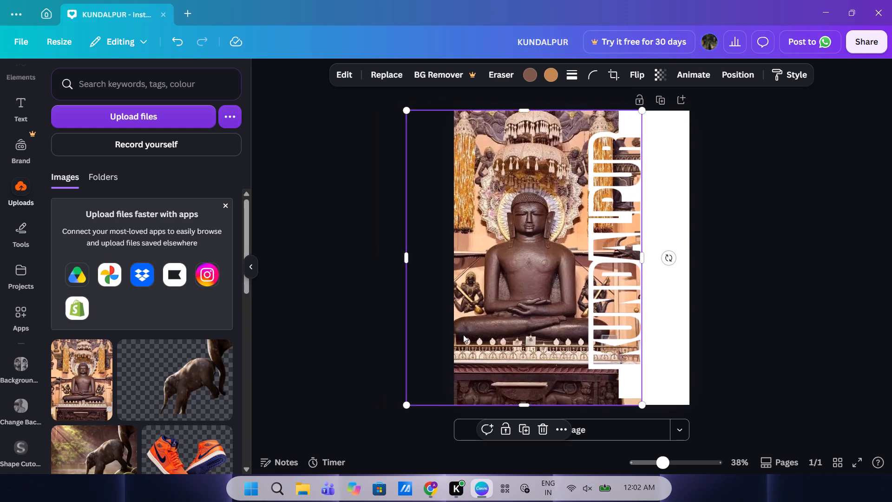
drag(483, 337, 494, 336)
Delete the statue photo and the heading cutout, keeping only the original black KUNDALPUR heading on the page.
drag(618, 302, 551, 312)
key(BackSpace)
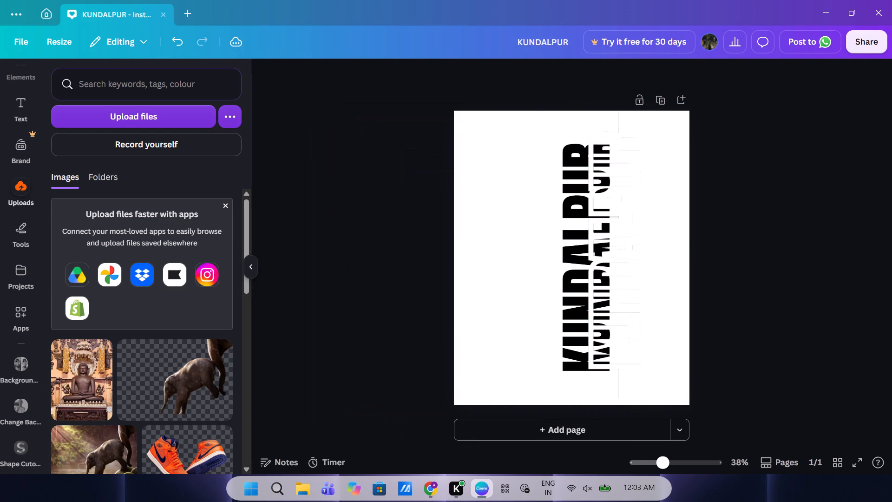
click(593, 306)
key(BackSpace)
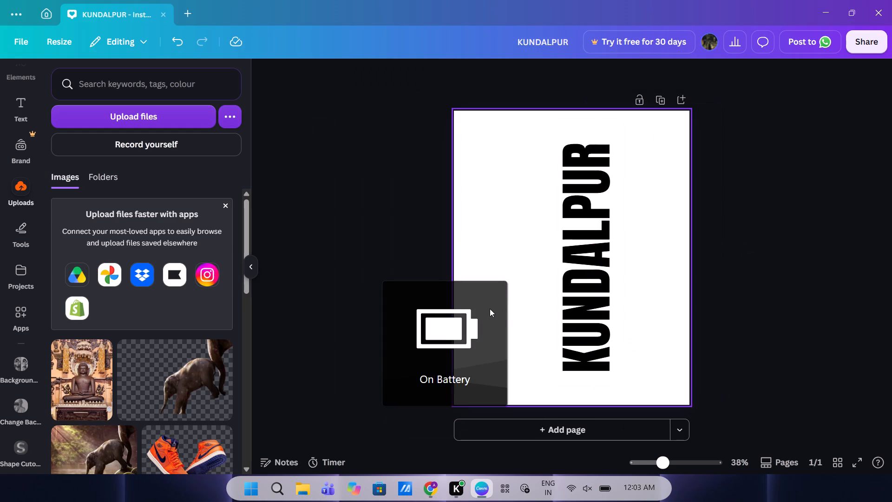
click(490, 309)
key(BackSpace)
key(BackSpace)
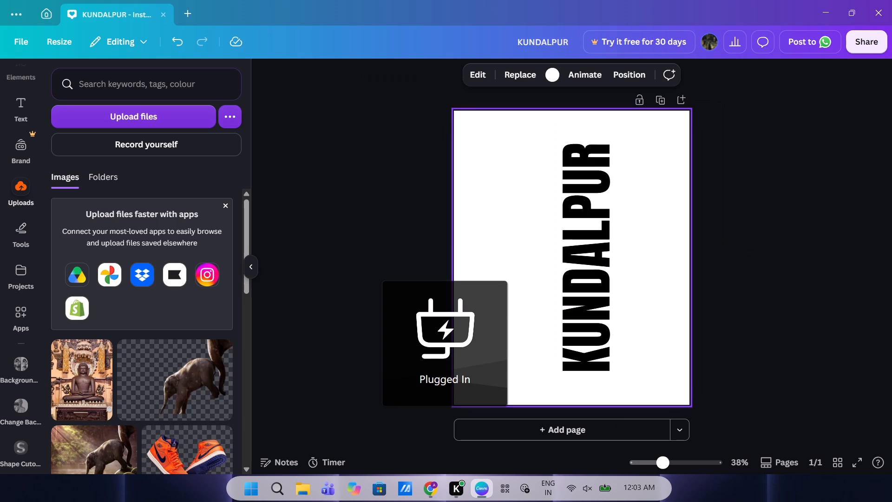
click(526, 248)
key(BackSpace)
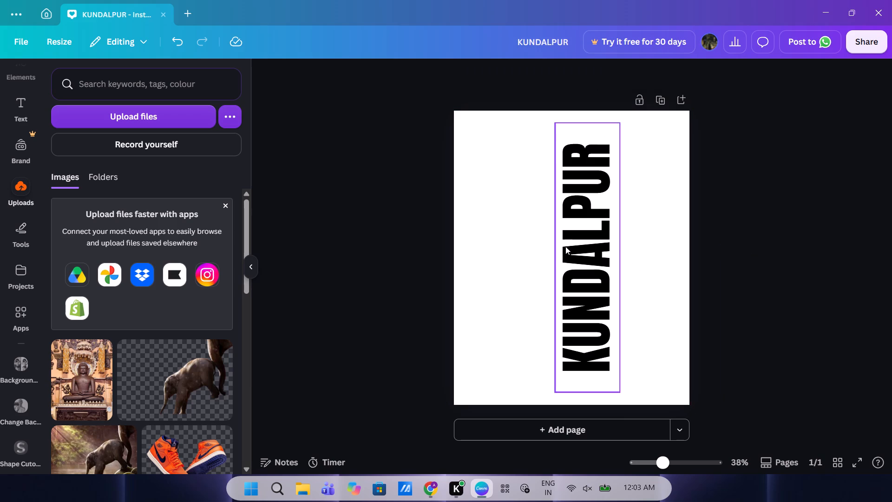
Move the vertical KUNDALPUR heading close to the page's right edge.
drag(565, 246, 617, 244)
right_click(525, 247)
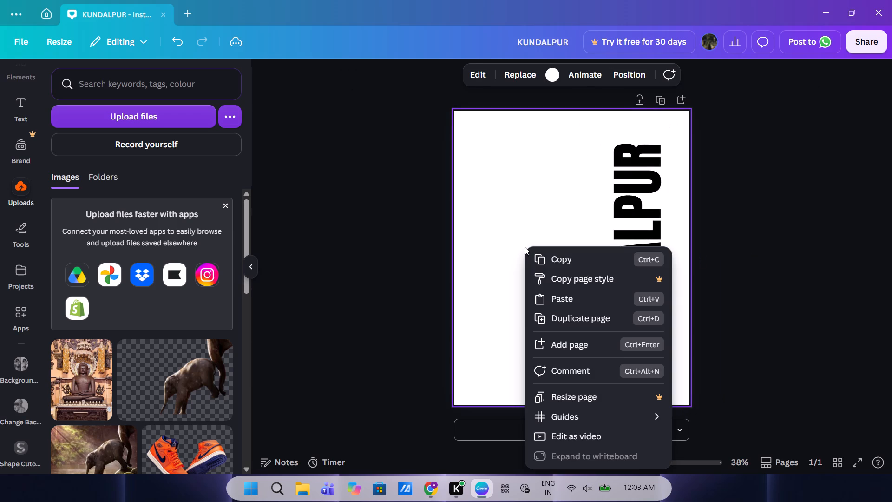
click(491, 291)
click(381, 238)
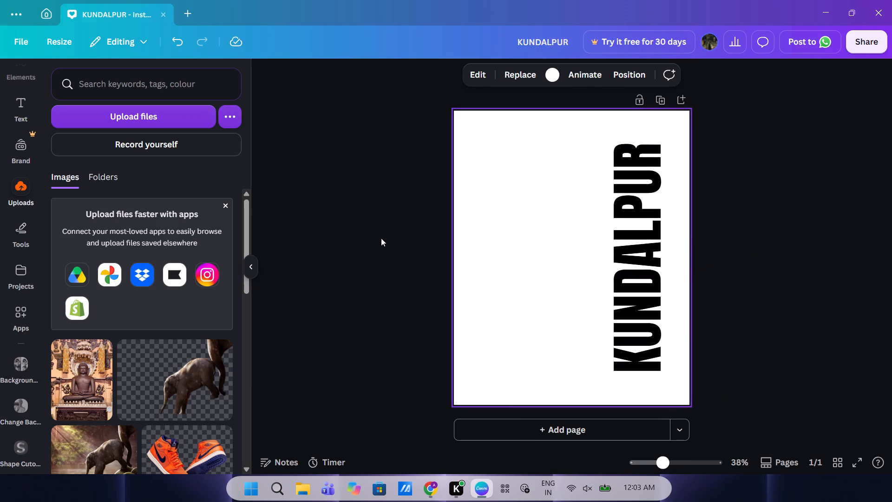
Add the uploaded seated statue photo, align it to the page's top-left corner and enlarge it to cover the whole page.
click(21, 194)
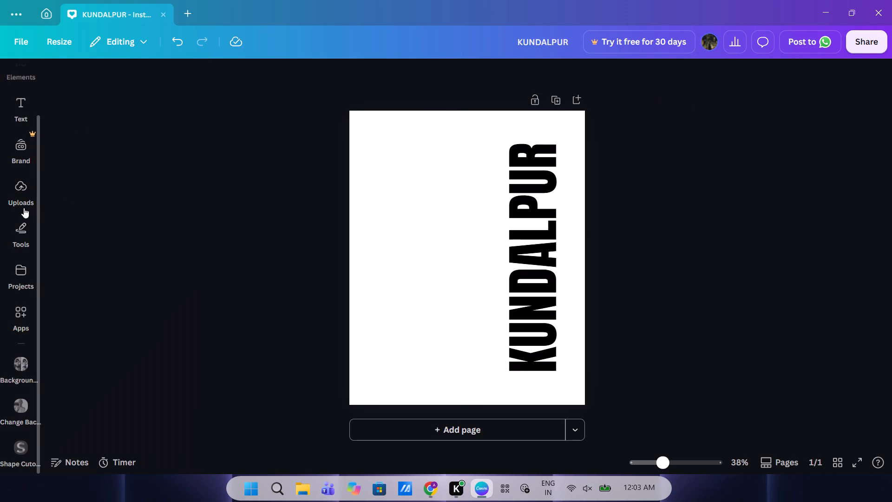
click(15, 189)
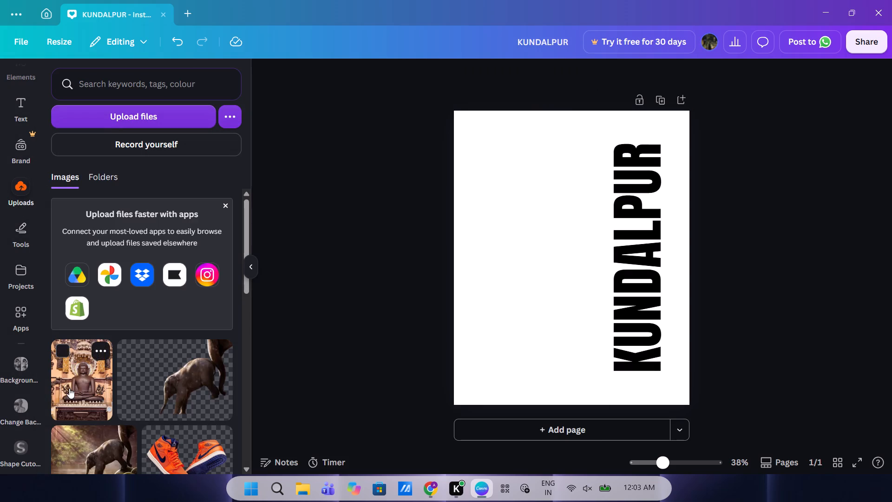
click(69, 388)
drag(544, 247, 503, 194)
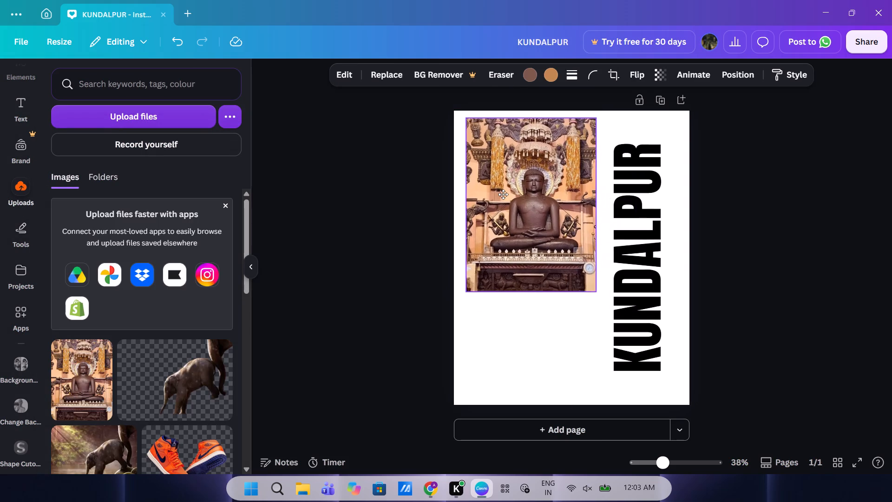
drag(503, 194, 492, 185)
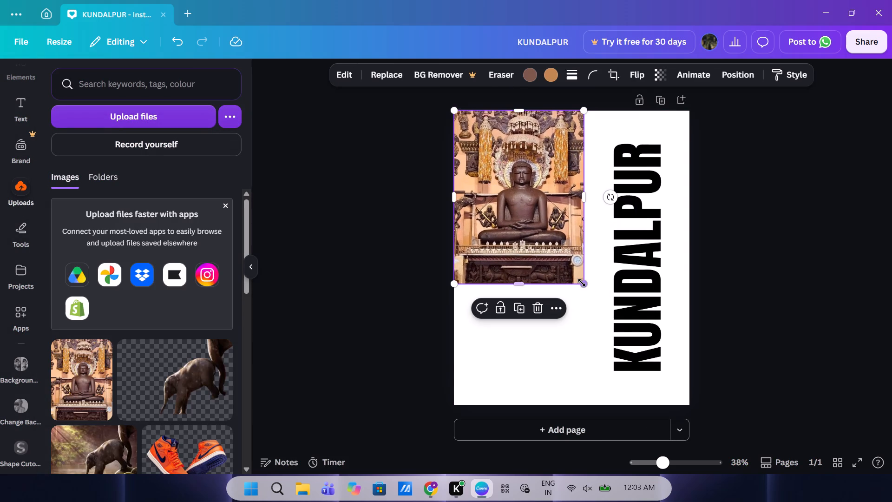
drag(582, 283, 691, 396)
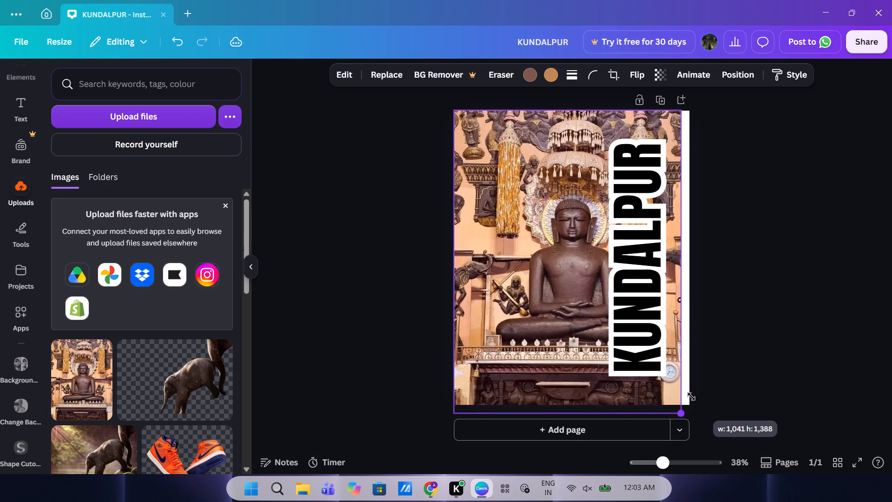
drag(691, 396, 687, 393)
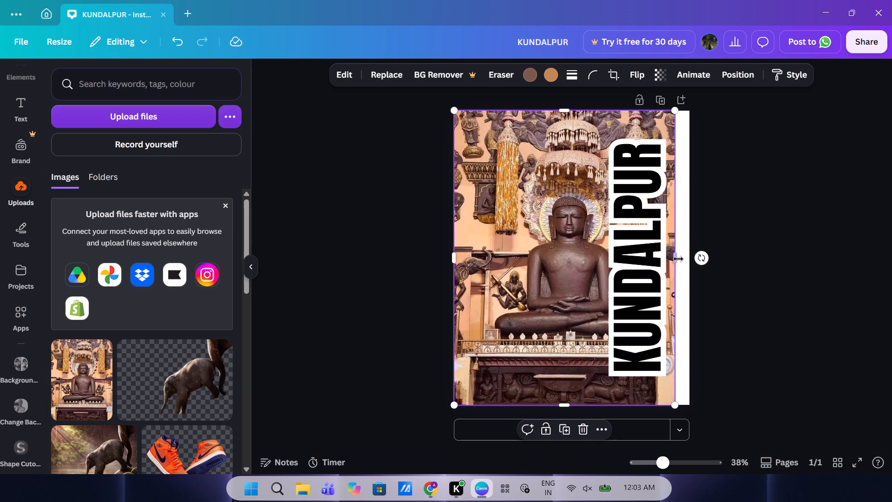
drag(678, 259, 695, 257)
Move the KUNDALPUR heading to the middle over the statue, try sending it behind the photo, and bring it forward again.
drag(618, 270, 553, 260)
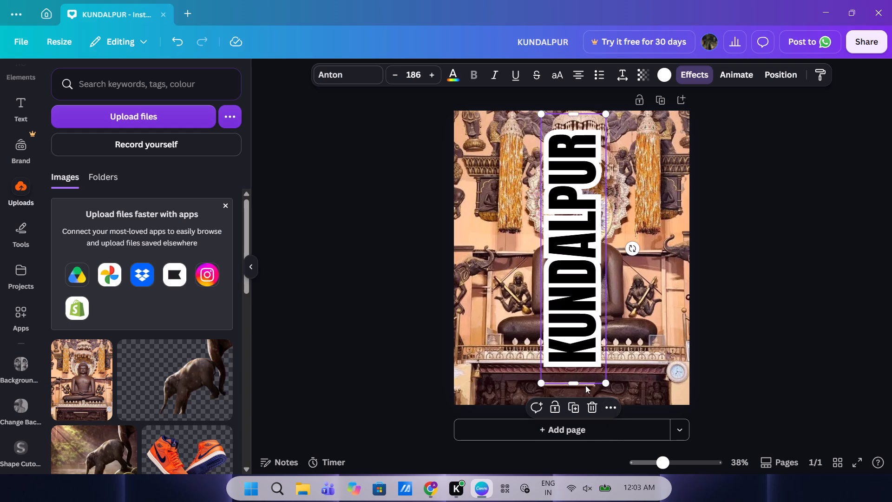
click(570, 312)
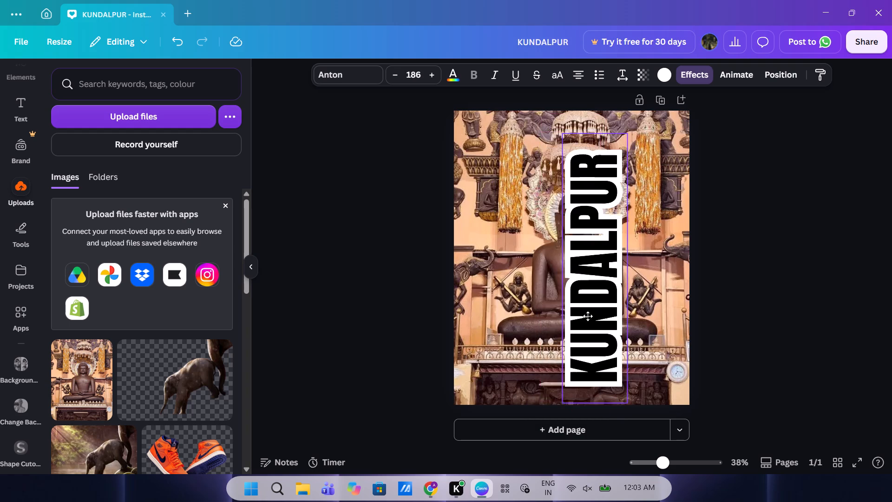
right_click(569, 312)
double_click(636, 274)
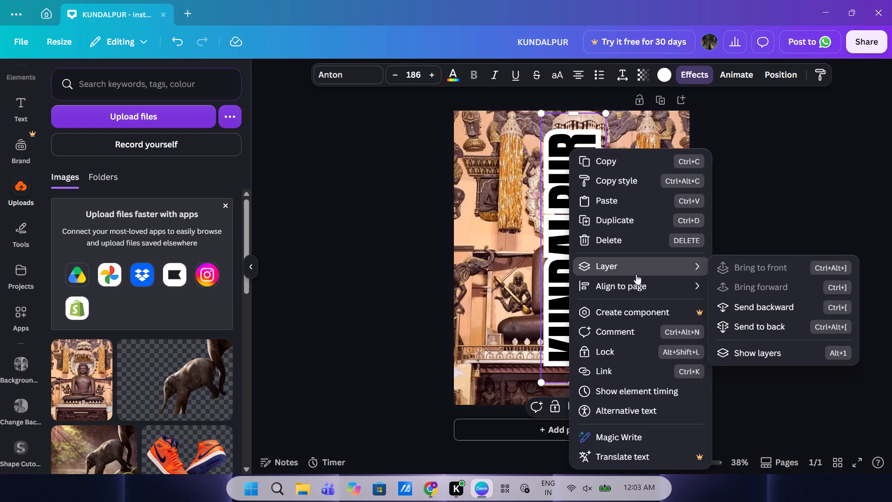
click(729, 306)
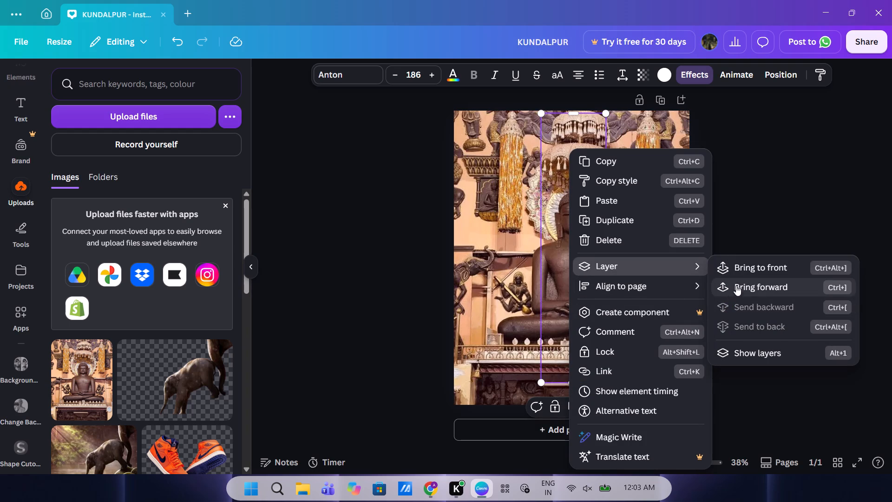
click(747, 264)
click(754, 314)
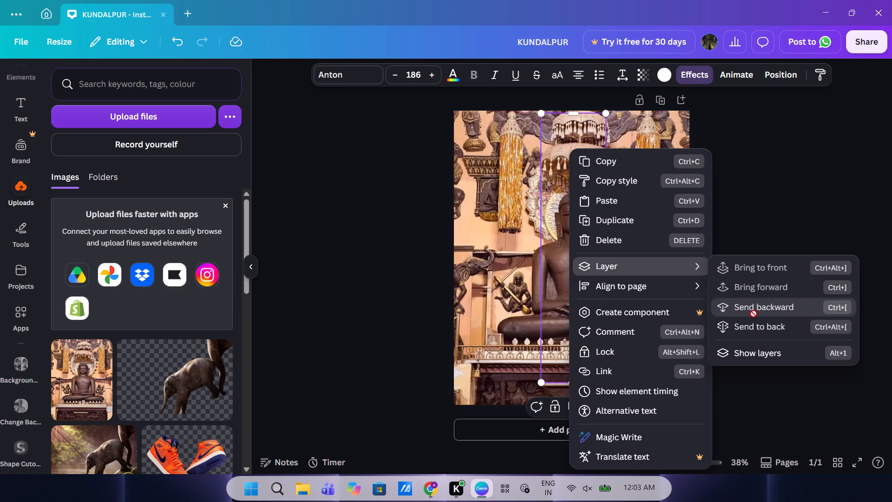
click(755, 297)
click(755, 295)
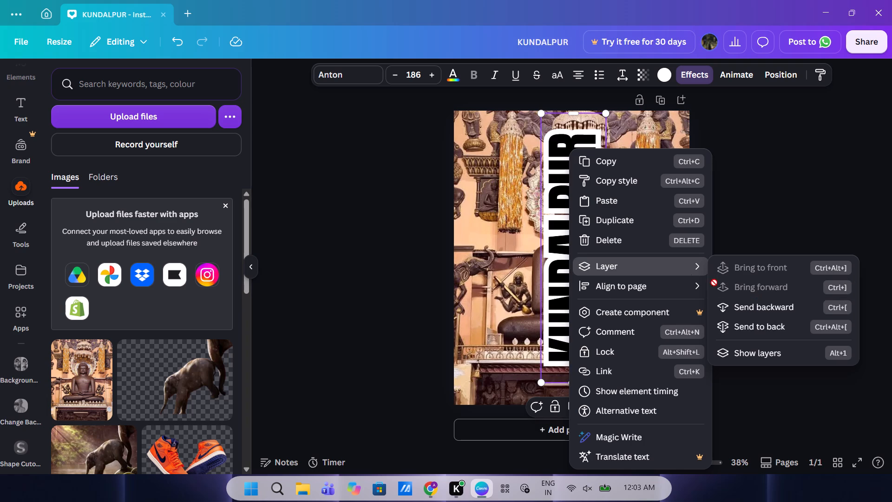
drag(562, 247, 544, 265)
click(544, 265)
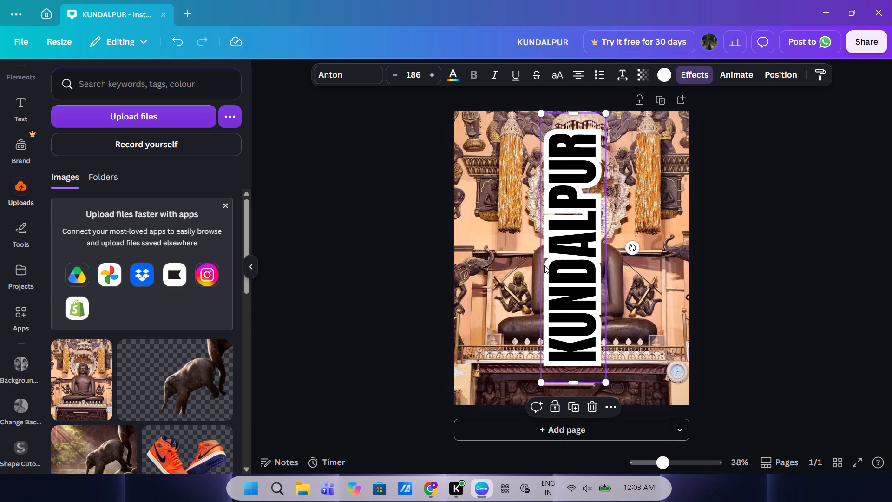
Try the KUNDALPUR heading near the page's right edge, and place it over the statue's middle, reaching down to the page's lower edge.
drag(582, 277, 587, 286)
drag(587, 286, 484, 262)
click(361, 263)
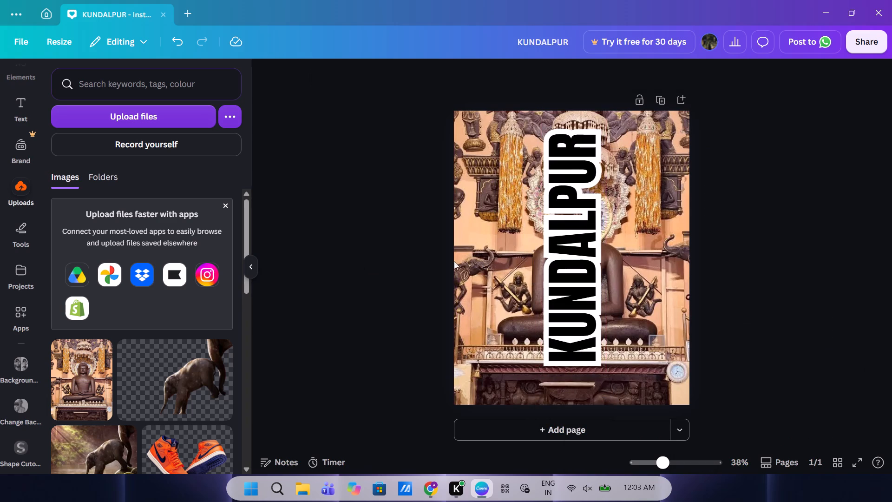
drag(572, 211, 659, 225)
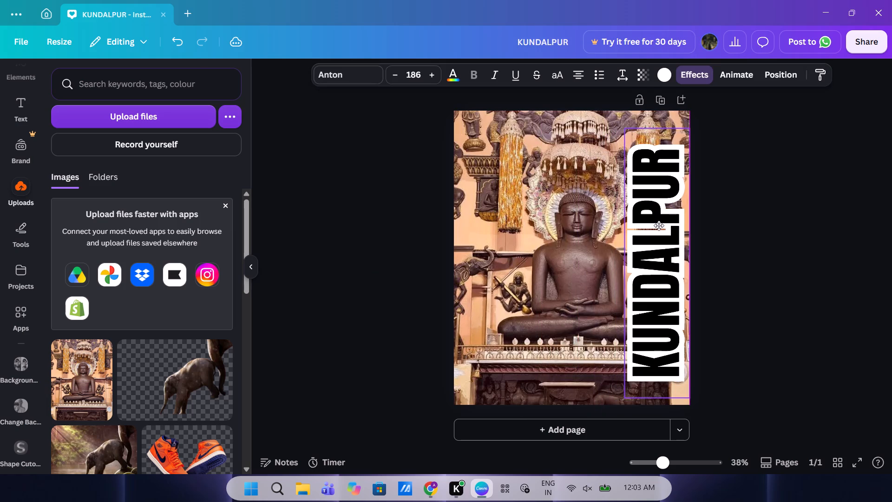
drag(659, 225, 563, 244)
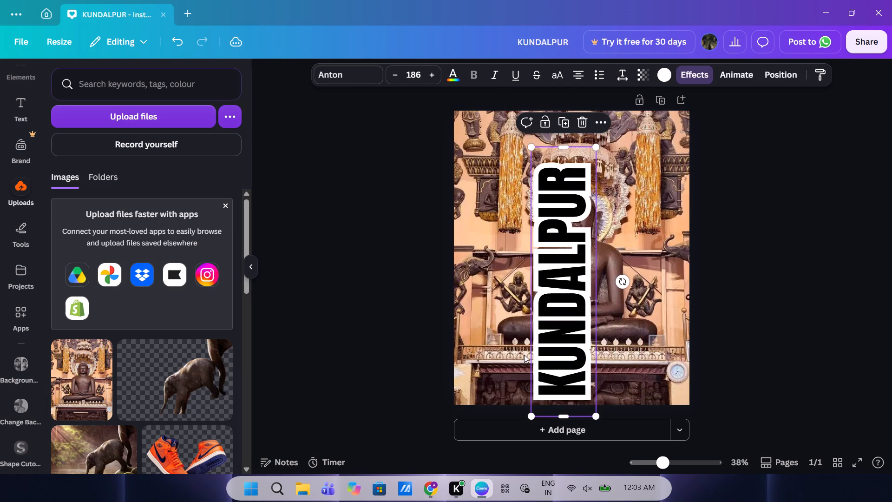
Rotate the vertical KUNDALPUR heading until it lies horizontally across the statue.
drag(622, 281, 607, 313)
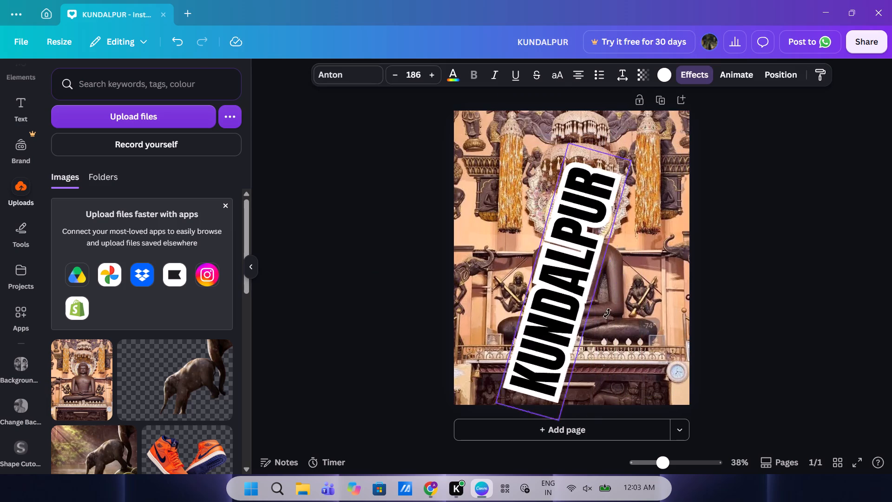
drag(607, 313, 566, 318)
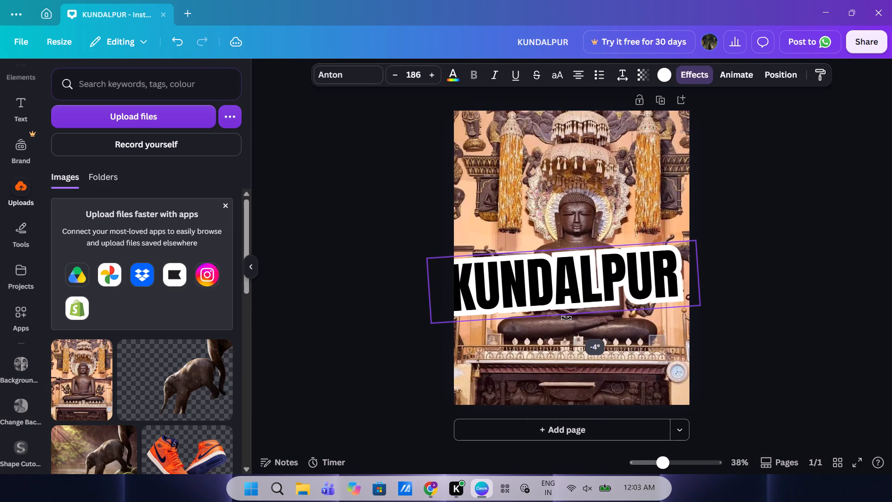
drag(566, 318, 562, 318)
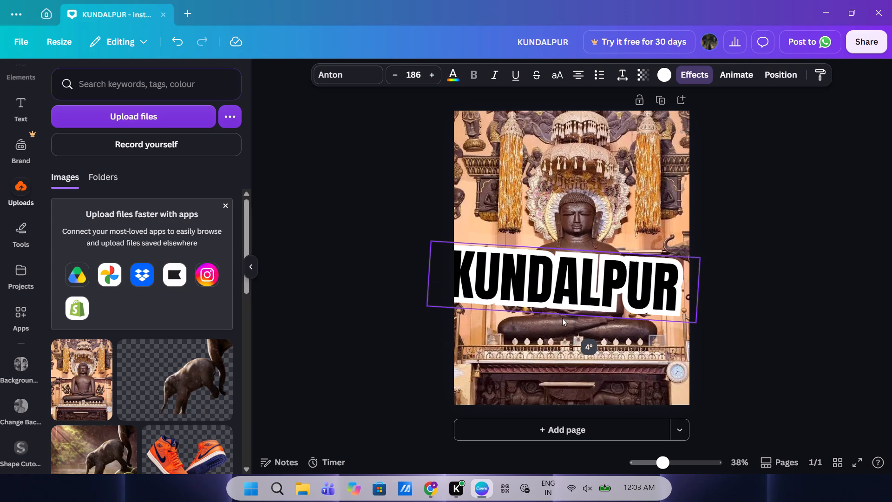
click(560, 337)
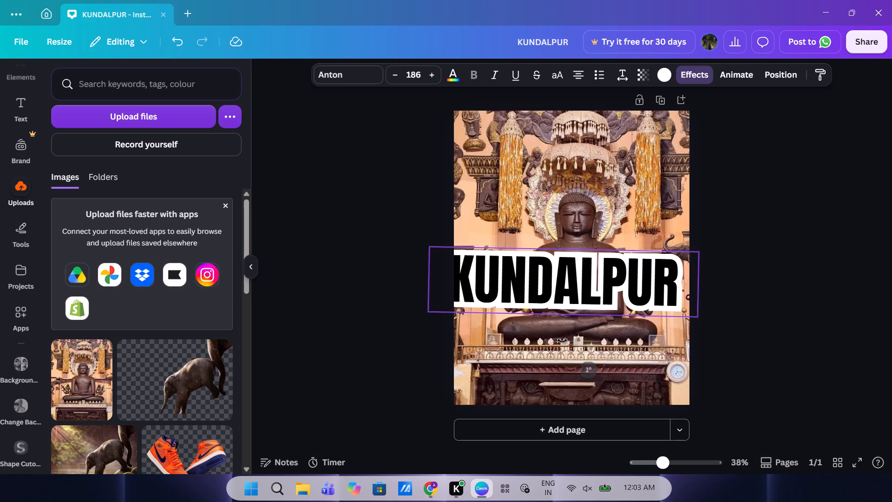
click(562, 341)
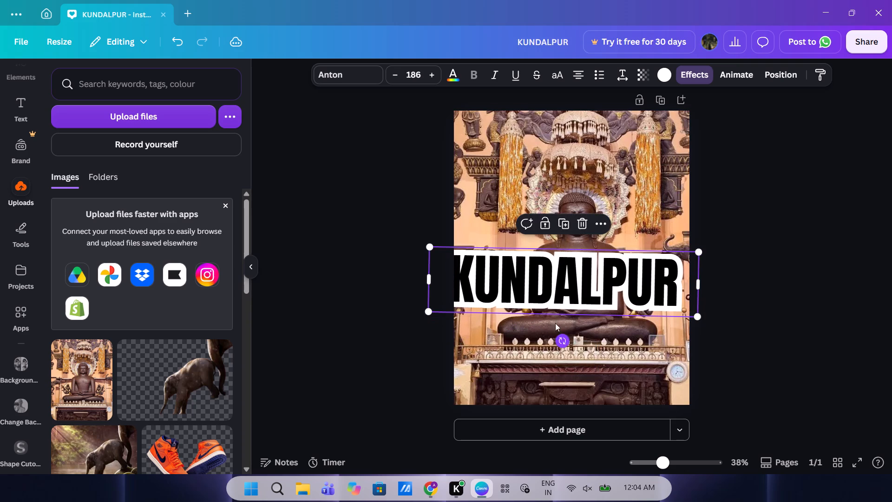
click(560, 339)
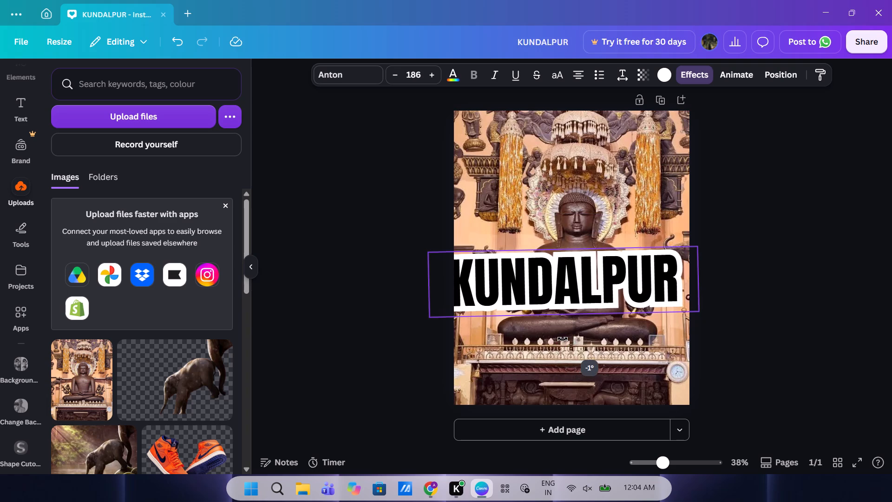
Move the horizontal KUNDALPUR heading up to the page's upper edge, centred across the page width.
drag(546, 303, 548, 296)
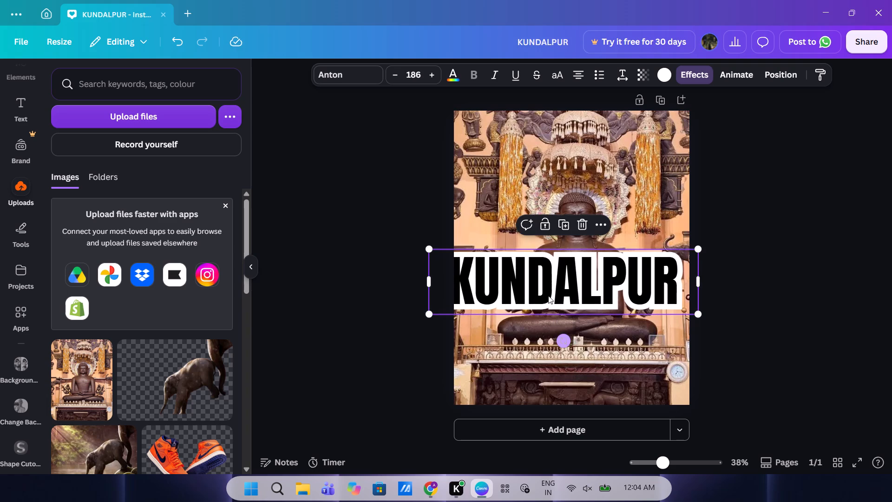
drag(548, 296, 556, 170)
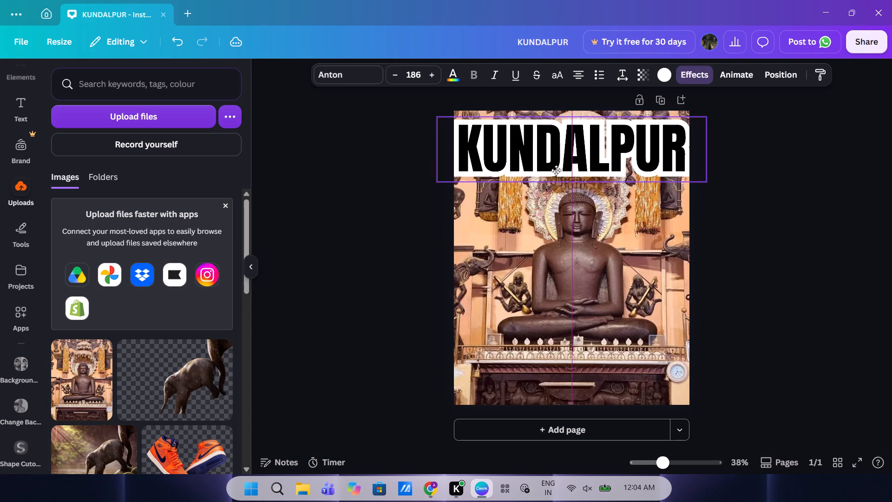
drag(556, 170, 557, 168)
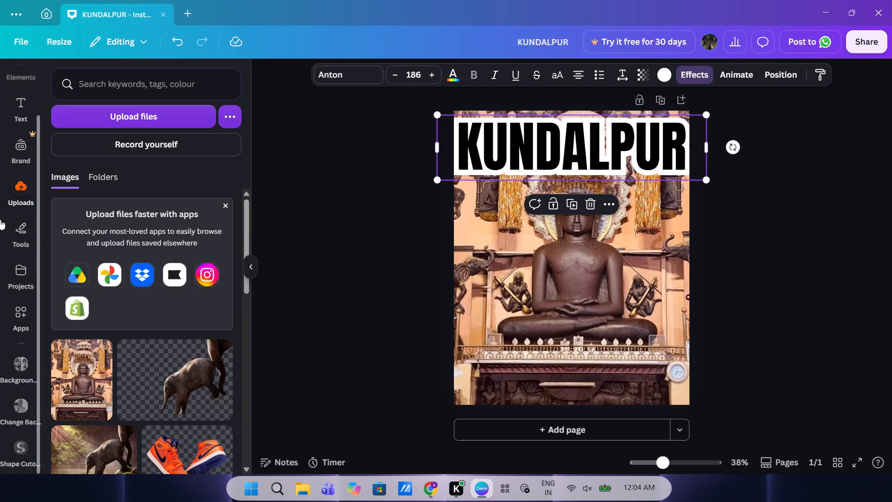
Start over in Shape Cutout and export the current design into it as a PNG.
click(19, 452)
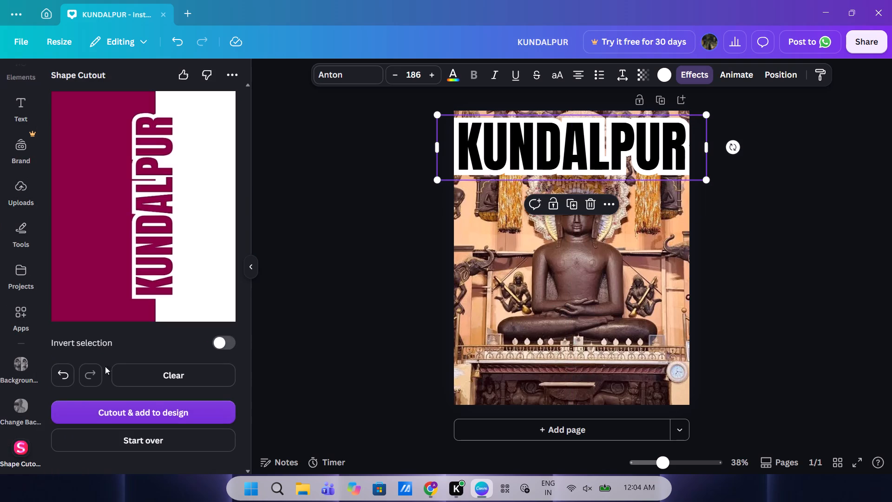
click(106, 217)
click(132, 435)
click(158, 145)
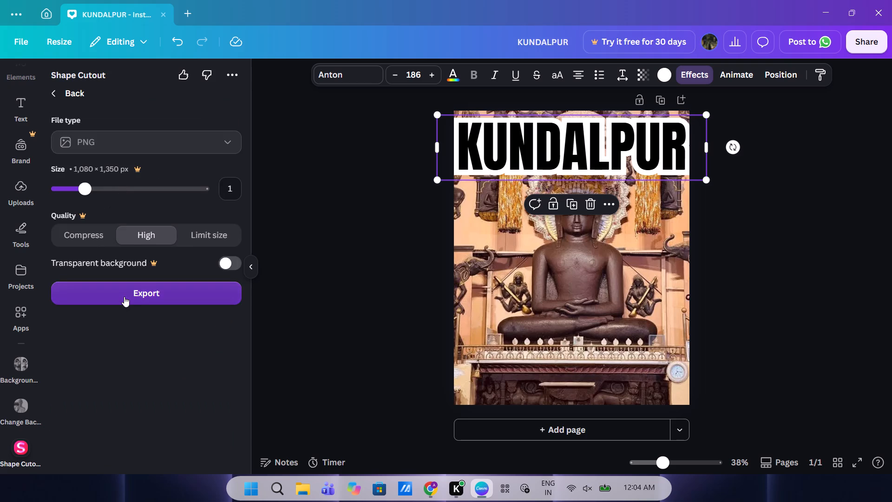
click(124, 297)
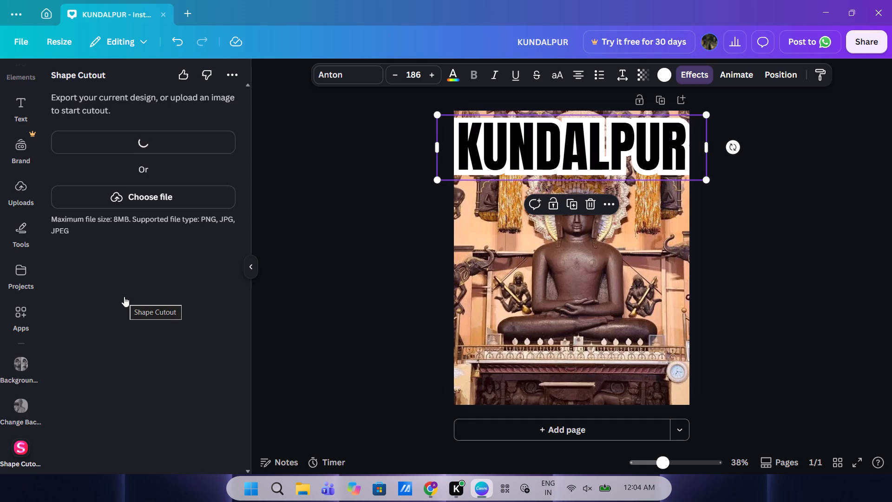
Select every letter of KUNDALPUR in the Shape Cutout preview, and add the resulting cutout to the design.
click(128, 162)
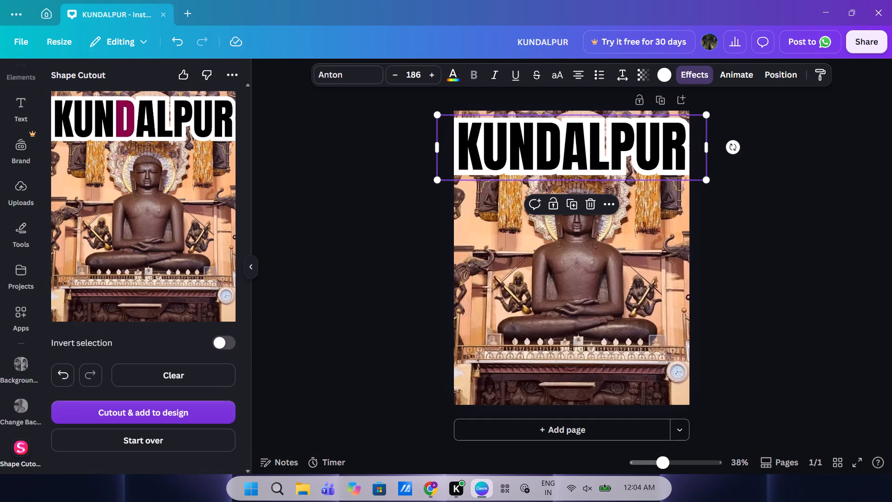
click(107, 128)
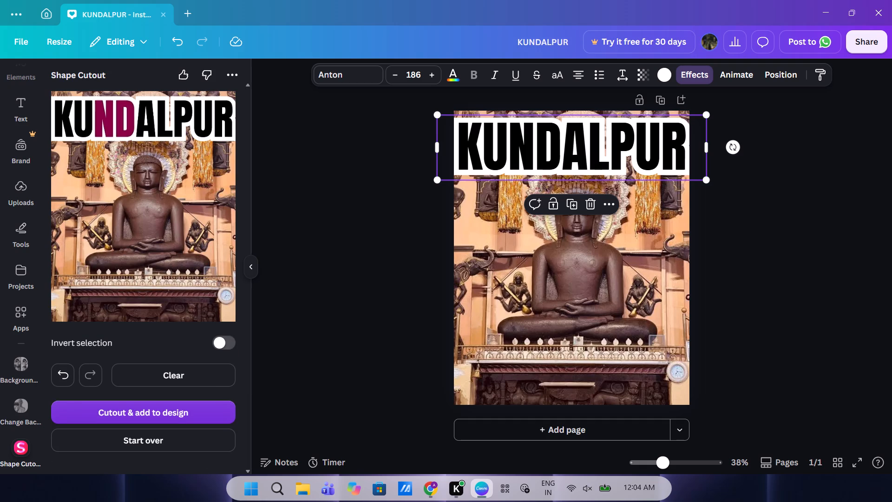
click(90, 124)
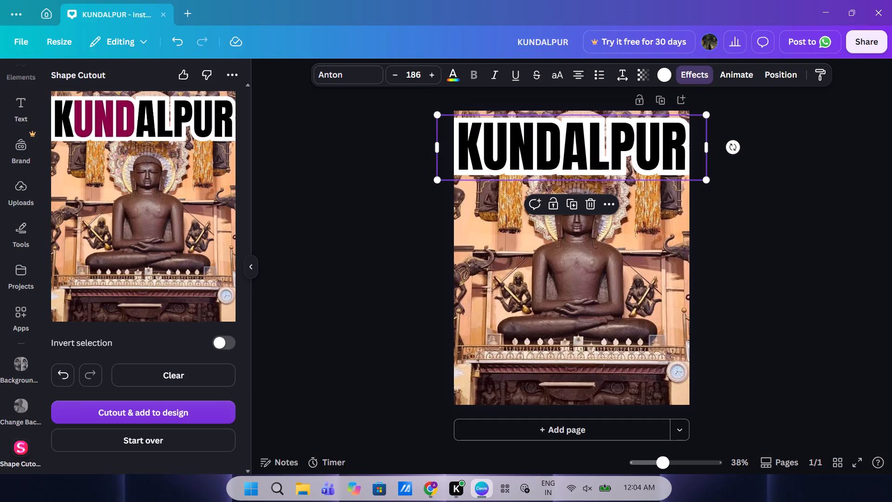
click(67, 130)
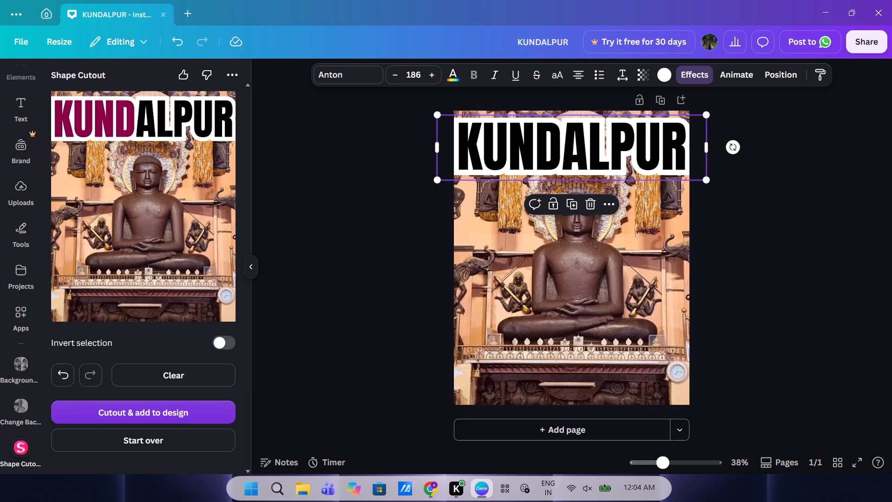
click(150, 128)
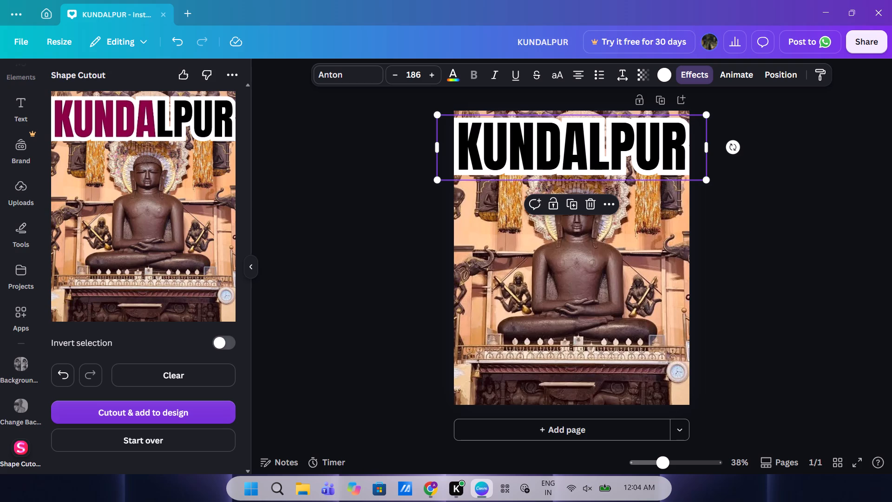
click(164, 132)
click(179, 132)
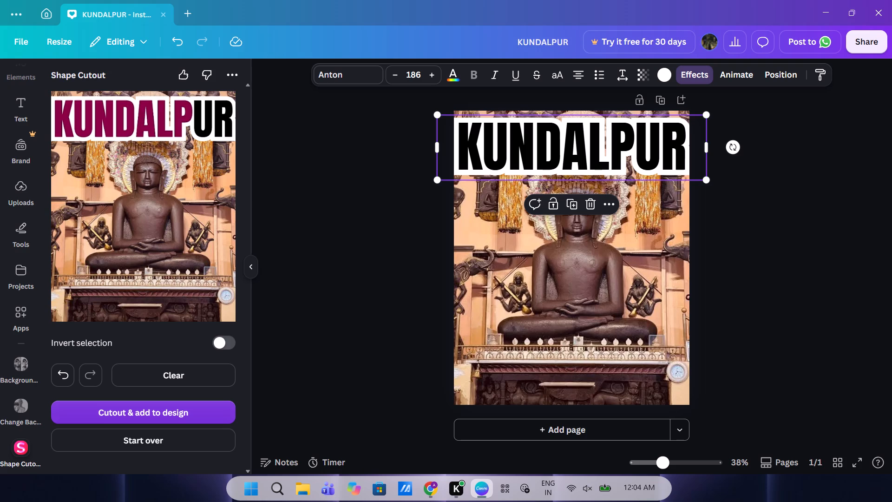
click(198, 131)
click(218, 131)
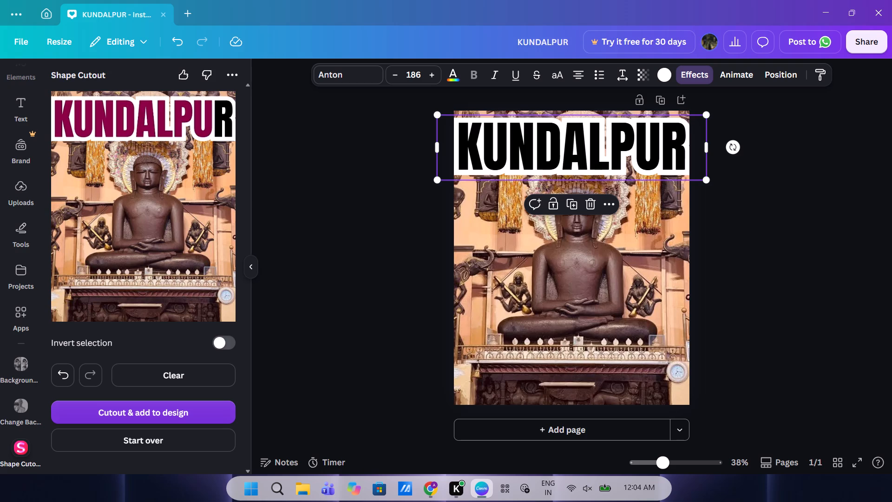
click(134, 412)
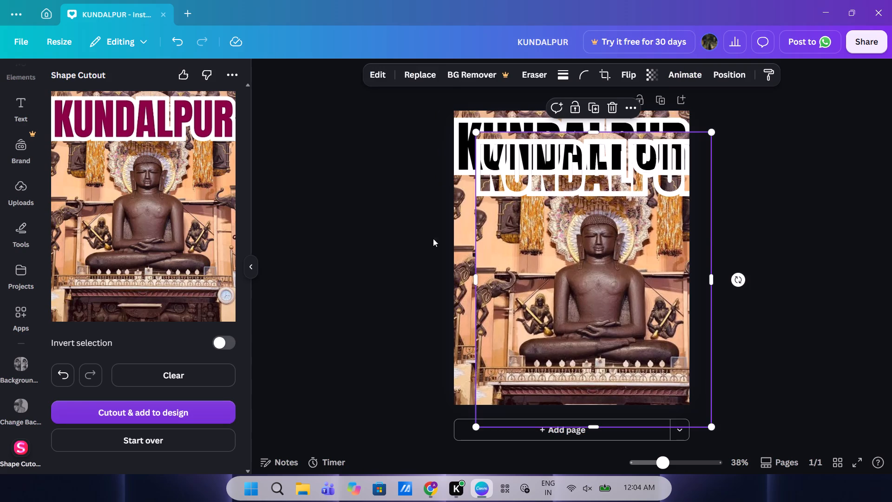
Align the cutout image with the page, and lower it so its lettering sits just below the black heading.
drag(558, 182, 538, 160)
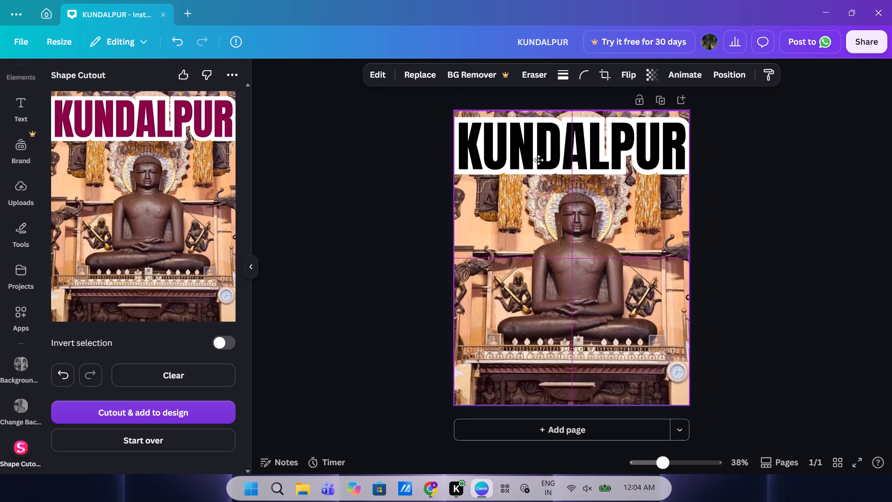
drag(538, 160, 536, 159)
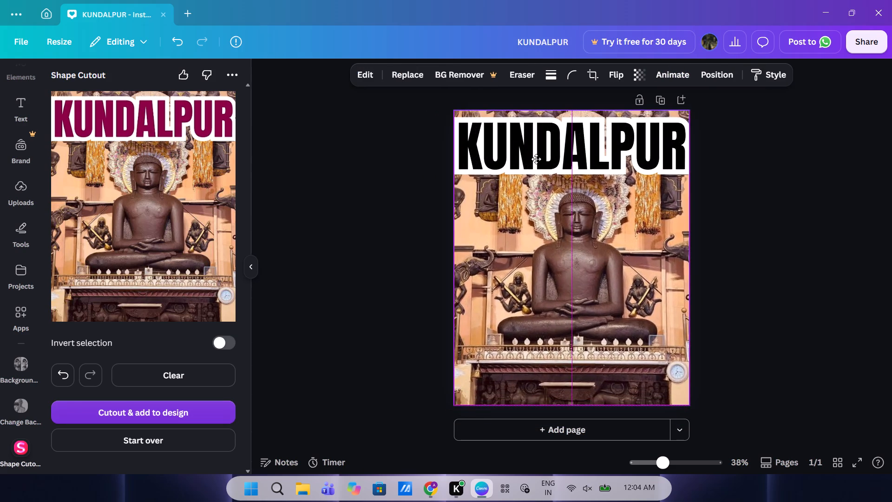
drag(536, 159, 539, 225)
click(539, 237)
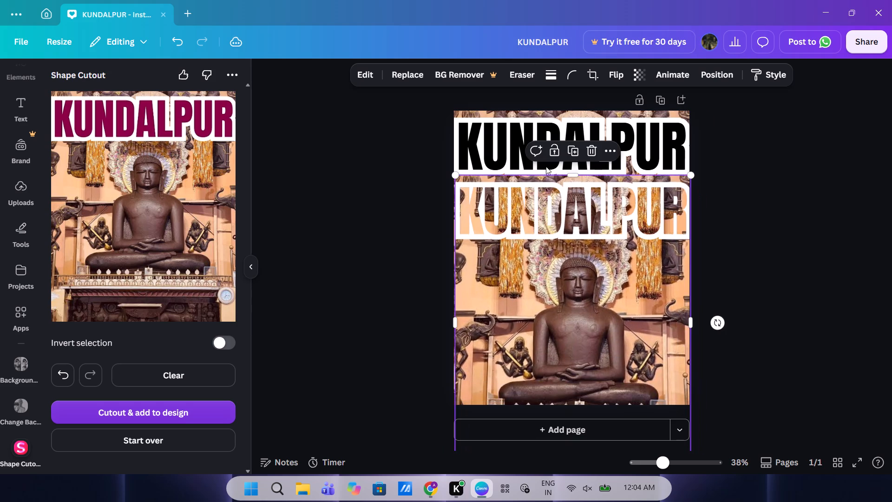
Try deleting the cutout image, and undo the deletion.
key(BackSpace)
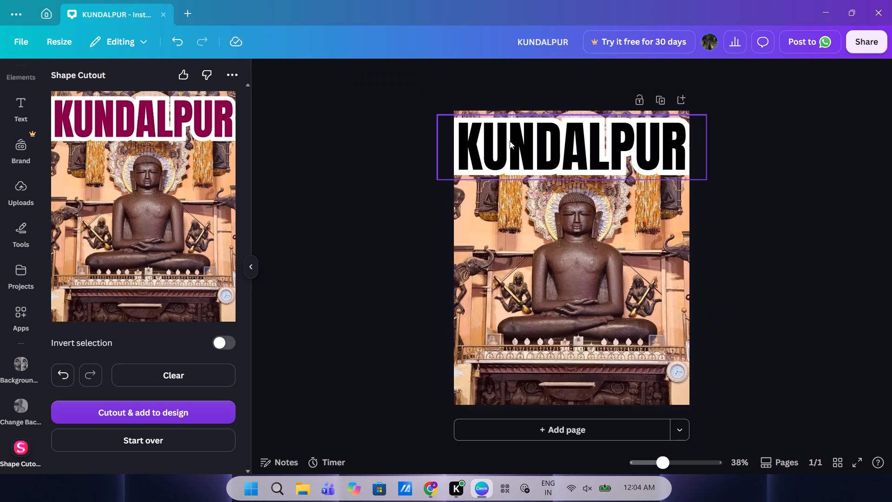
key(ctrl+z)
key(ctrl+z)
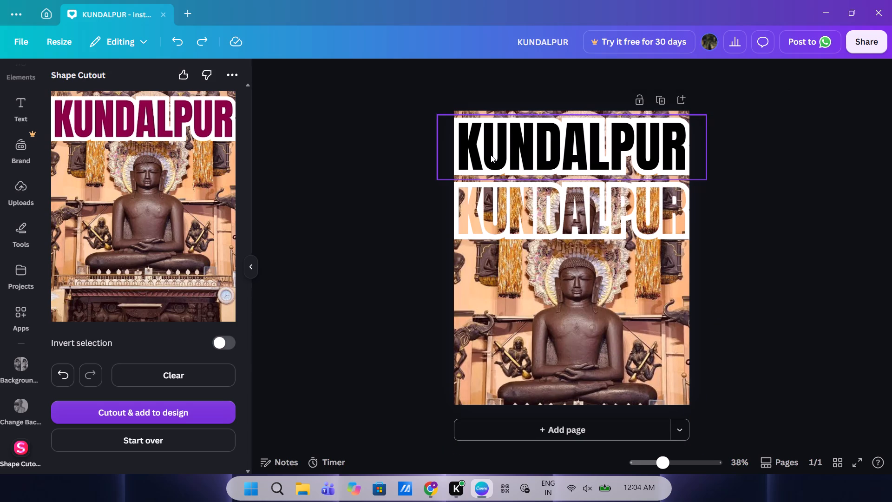
Delete all the text of the black KUNDALPUR heading above the cutout image.
double_click(522, 117)
key(BackSpace)
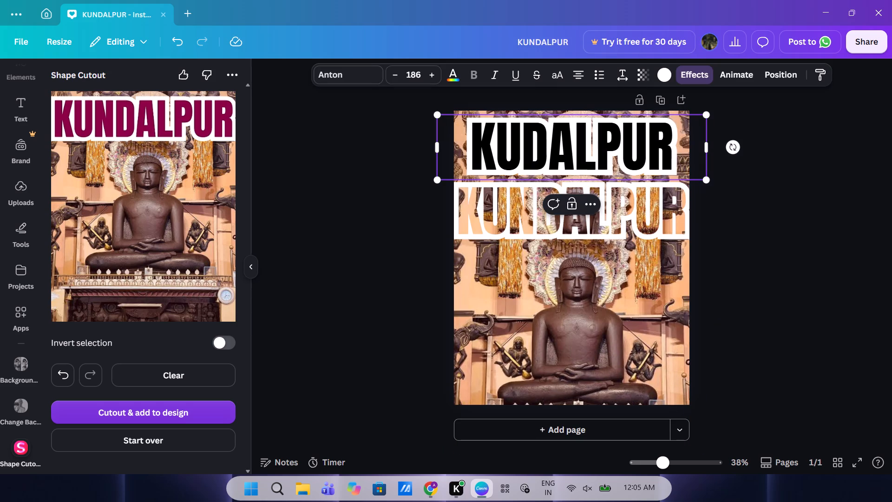
triple_click(603, 135)
key(BackSpace)
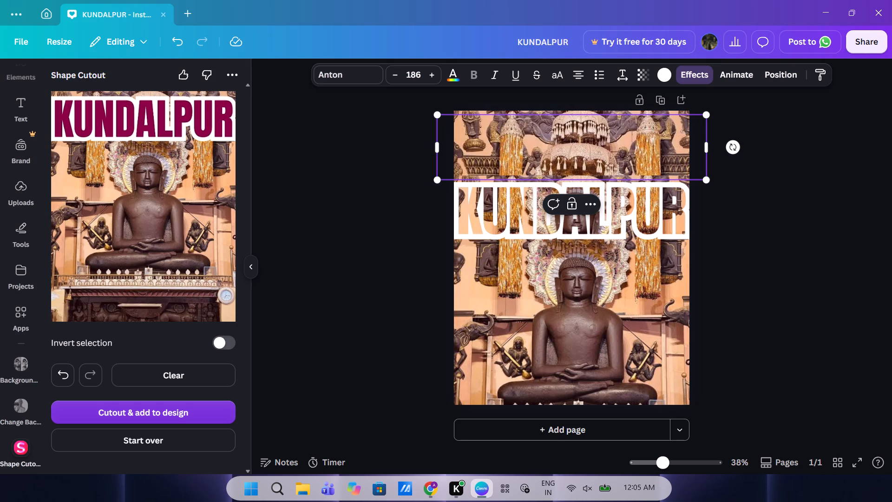
key(BackSpace)
drag(687, 126, 697, 152)
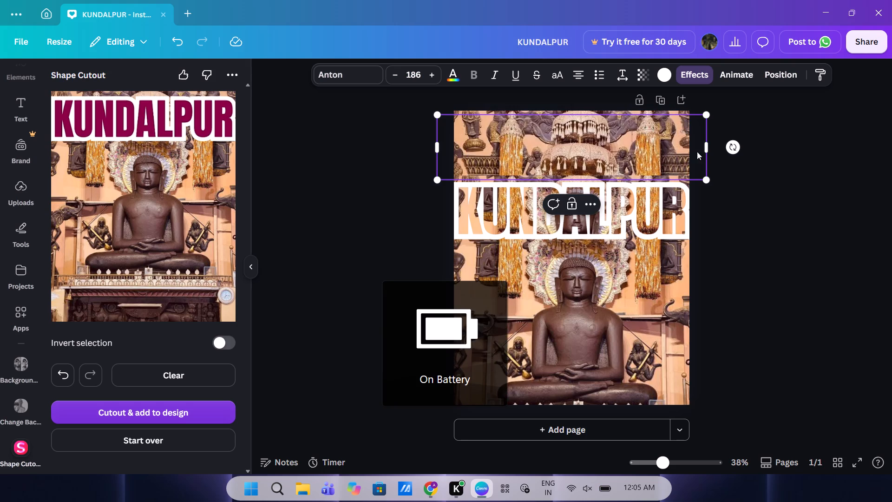
drag(697, 152, 666, 164)
double_click(666, 164)
key(BackSpace)
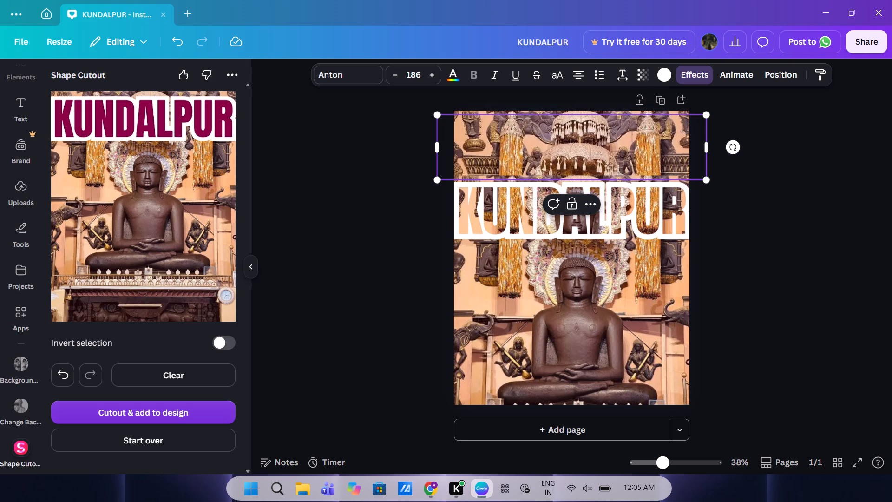
click(708, 155)
key(BackSpace)
click(356, 162)
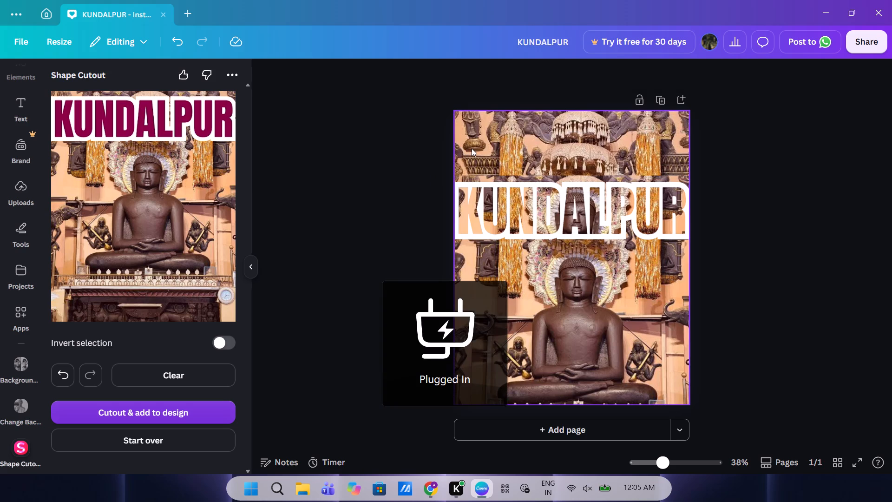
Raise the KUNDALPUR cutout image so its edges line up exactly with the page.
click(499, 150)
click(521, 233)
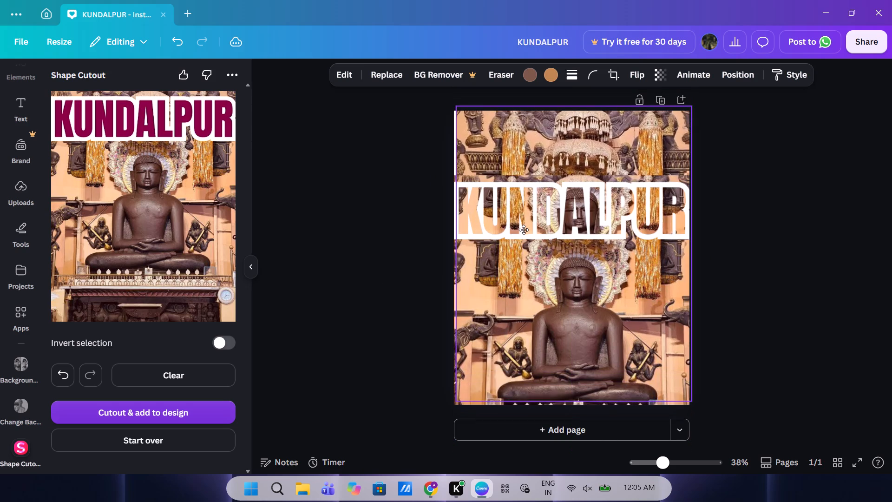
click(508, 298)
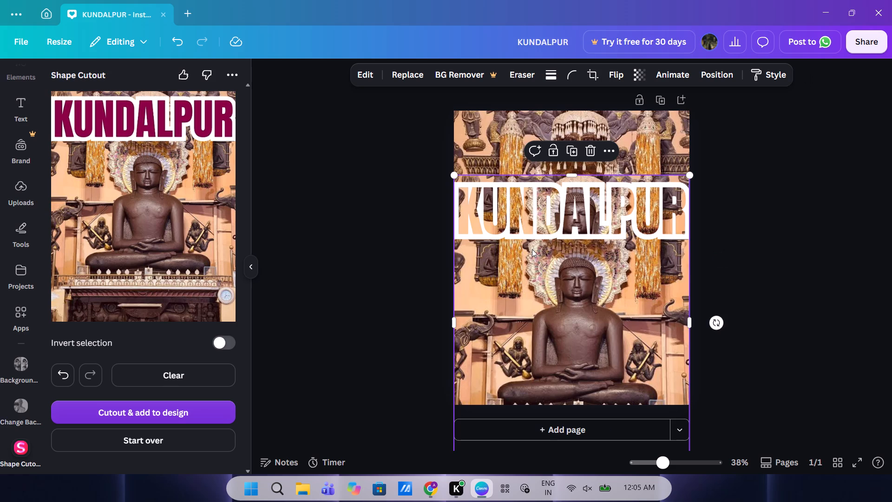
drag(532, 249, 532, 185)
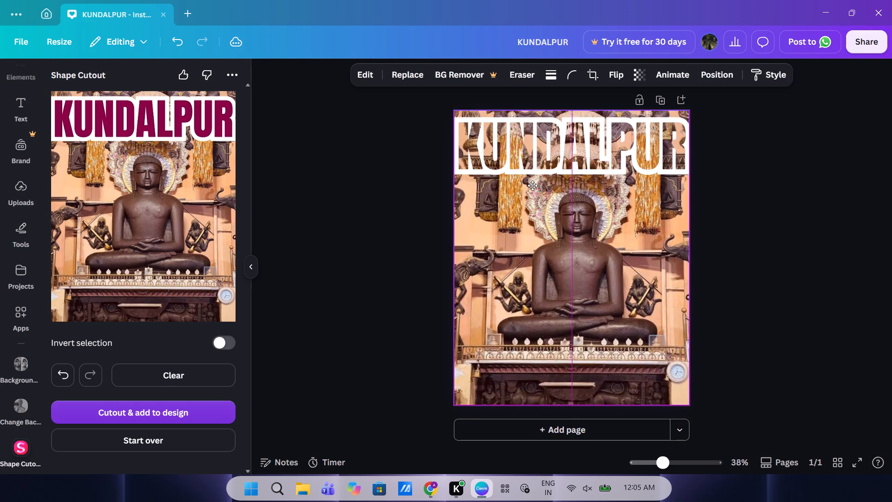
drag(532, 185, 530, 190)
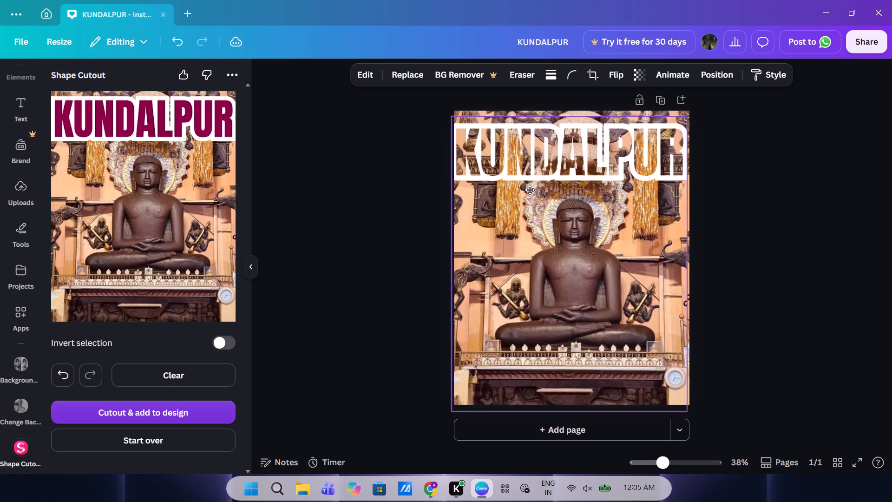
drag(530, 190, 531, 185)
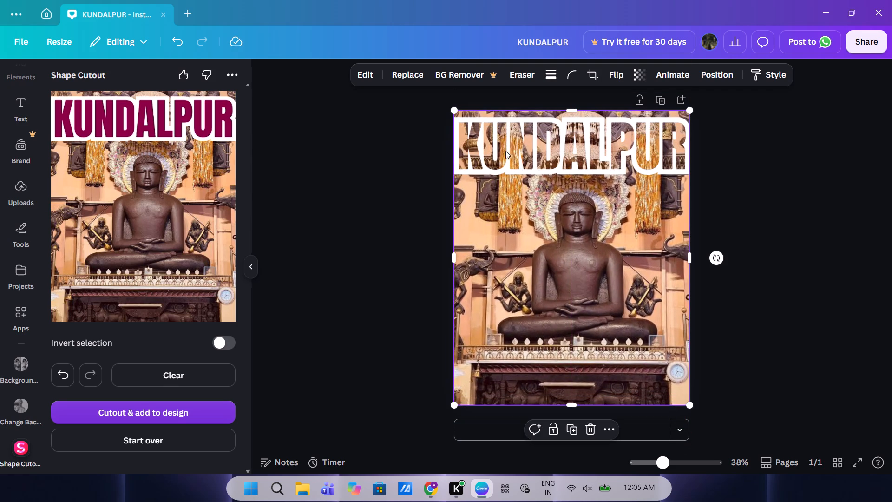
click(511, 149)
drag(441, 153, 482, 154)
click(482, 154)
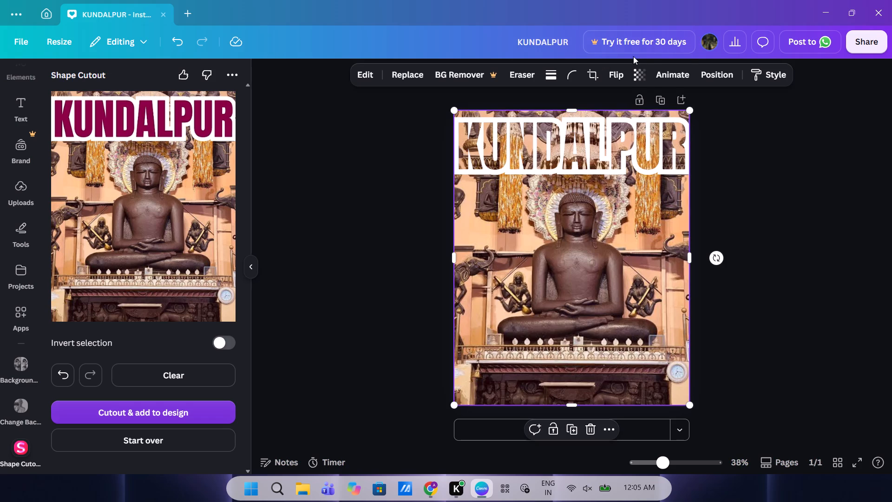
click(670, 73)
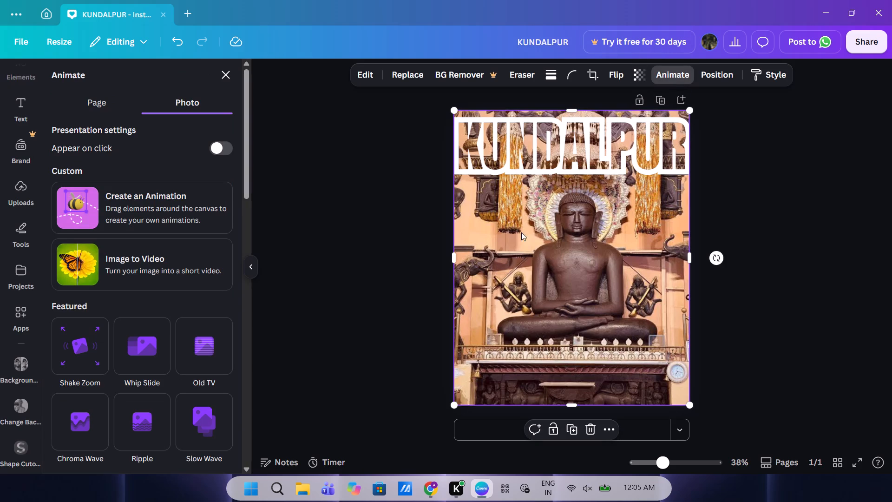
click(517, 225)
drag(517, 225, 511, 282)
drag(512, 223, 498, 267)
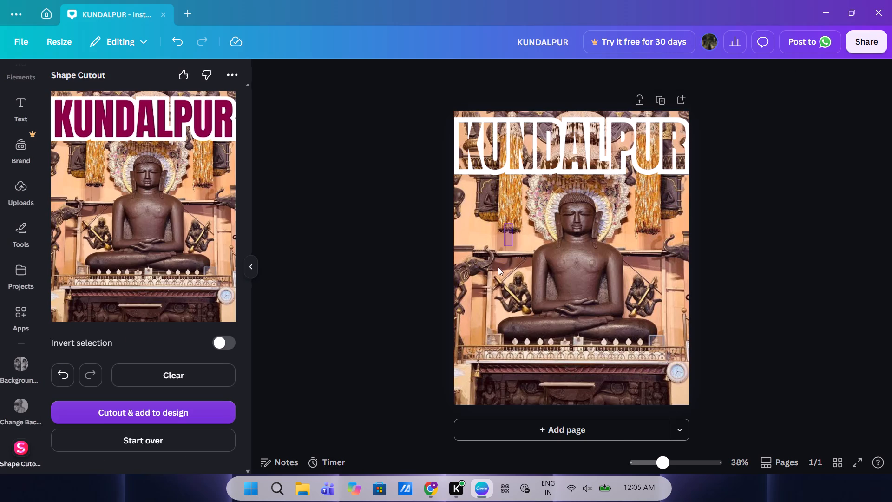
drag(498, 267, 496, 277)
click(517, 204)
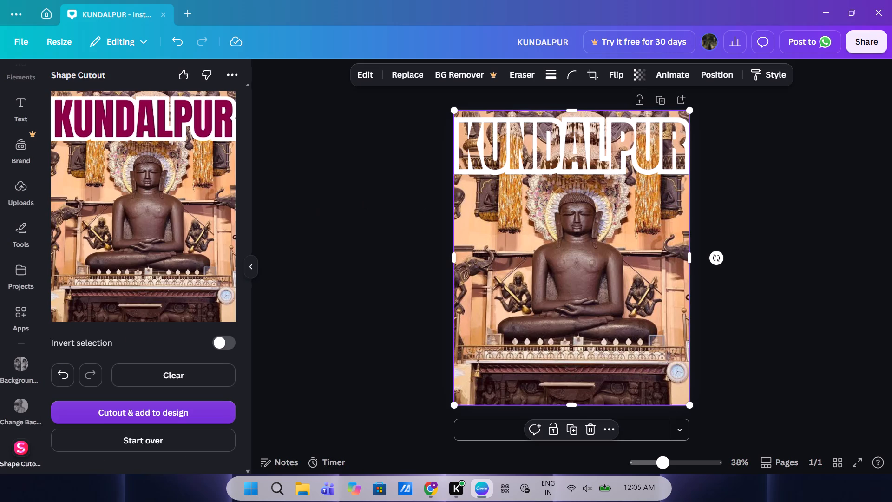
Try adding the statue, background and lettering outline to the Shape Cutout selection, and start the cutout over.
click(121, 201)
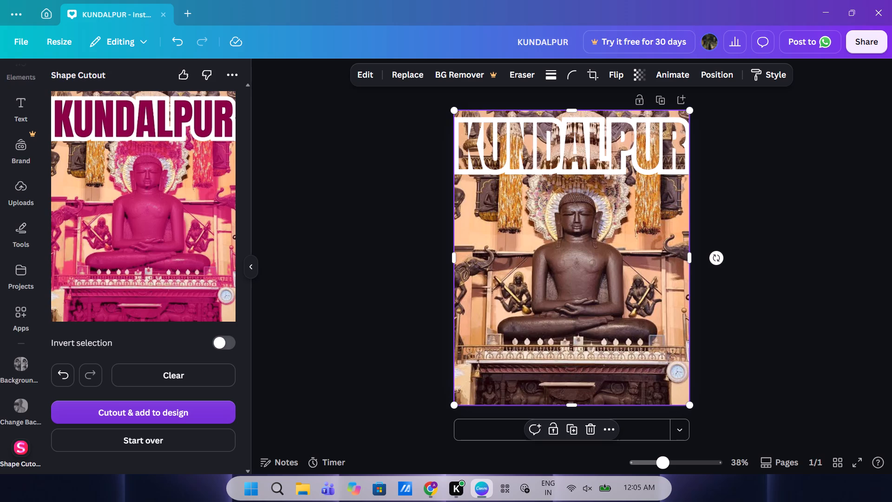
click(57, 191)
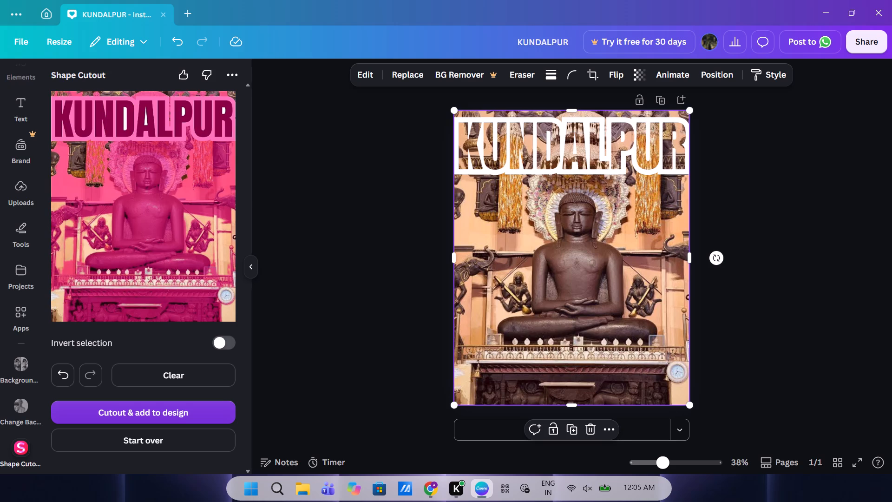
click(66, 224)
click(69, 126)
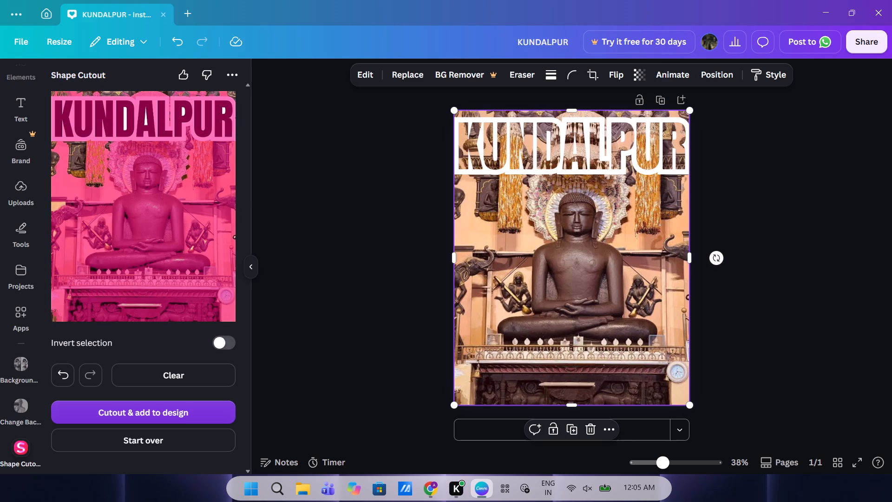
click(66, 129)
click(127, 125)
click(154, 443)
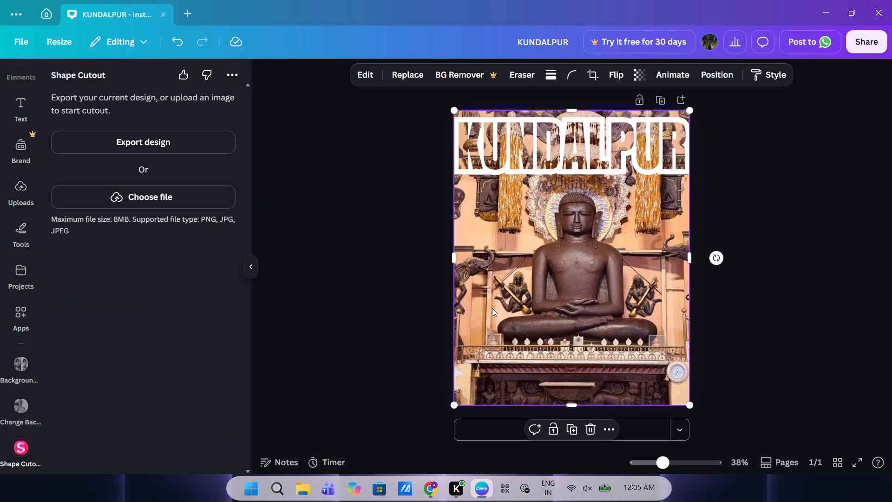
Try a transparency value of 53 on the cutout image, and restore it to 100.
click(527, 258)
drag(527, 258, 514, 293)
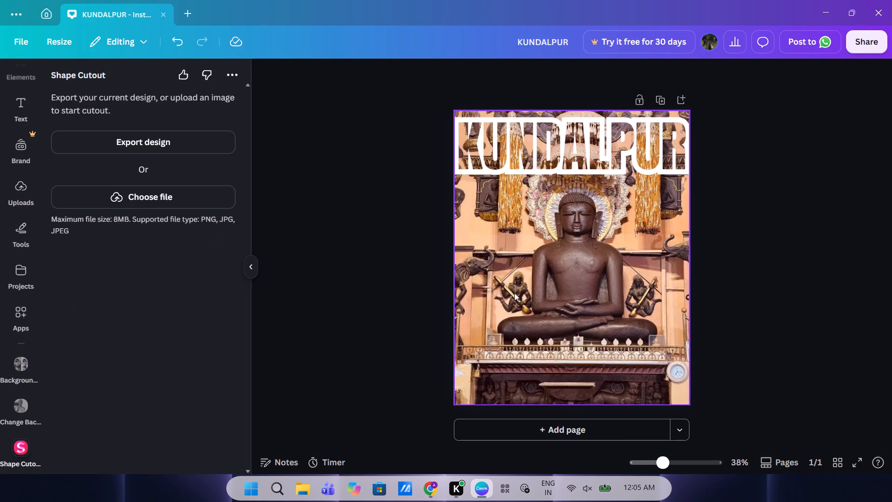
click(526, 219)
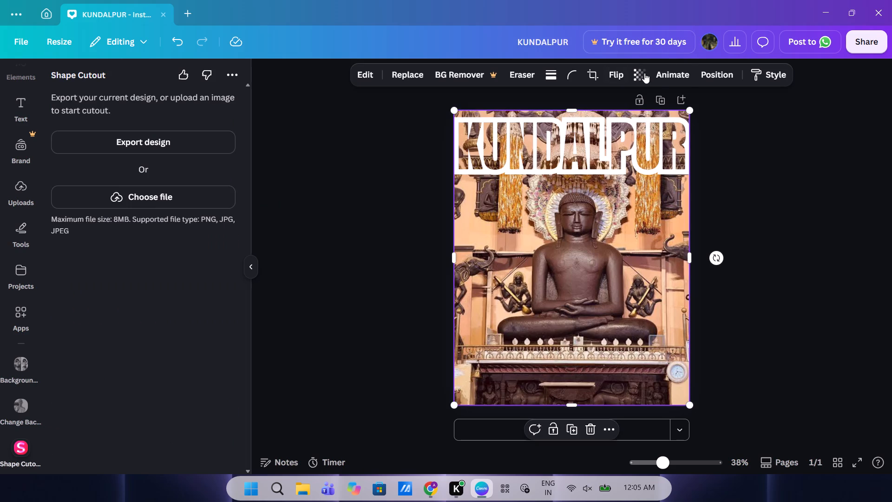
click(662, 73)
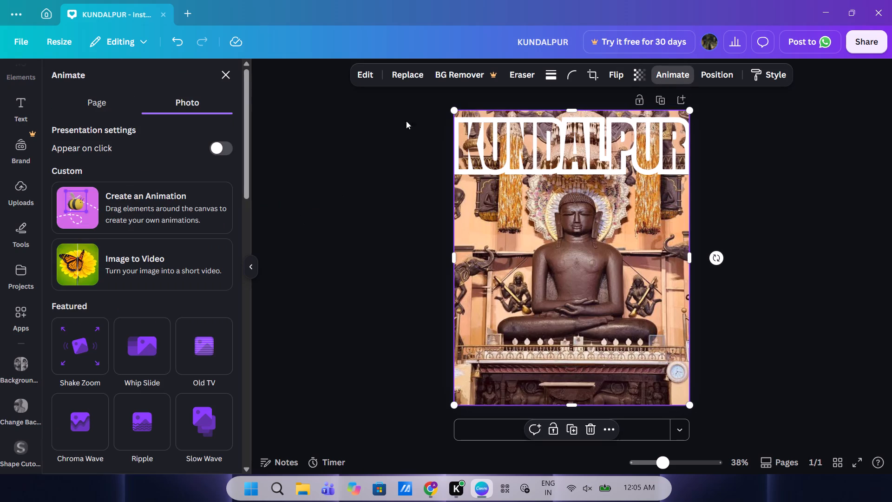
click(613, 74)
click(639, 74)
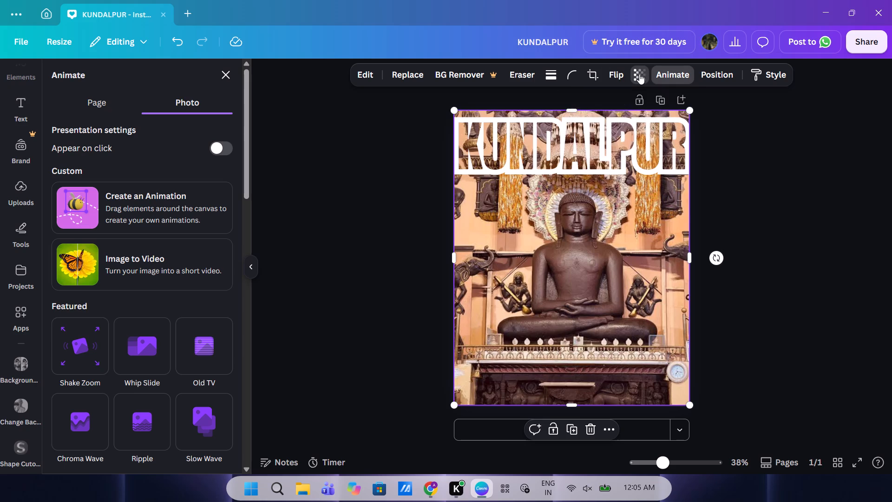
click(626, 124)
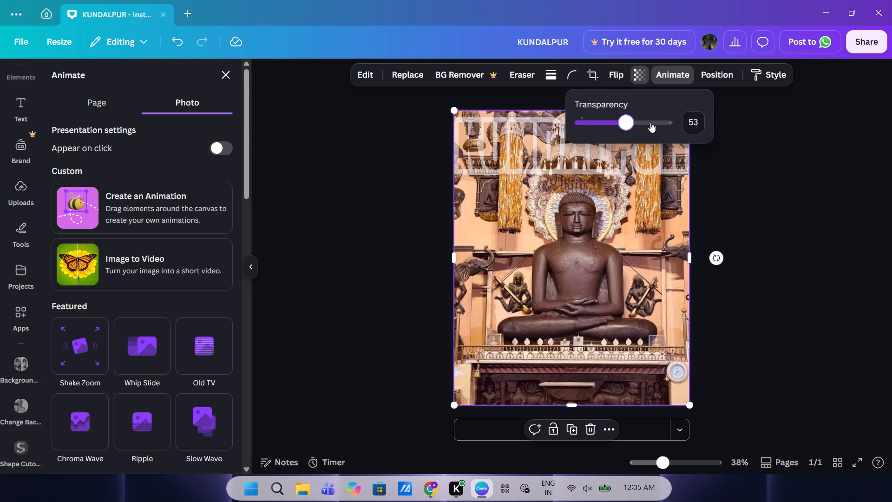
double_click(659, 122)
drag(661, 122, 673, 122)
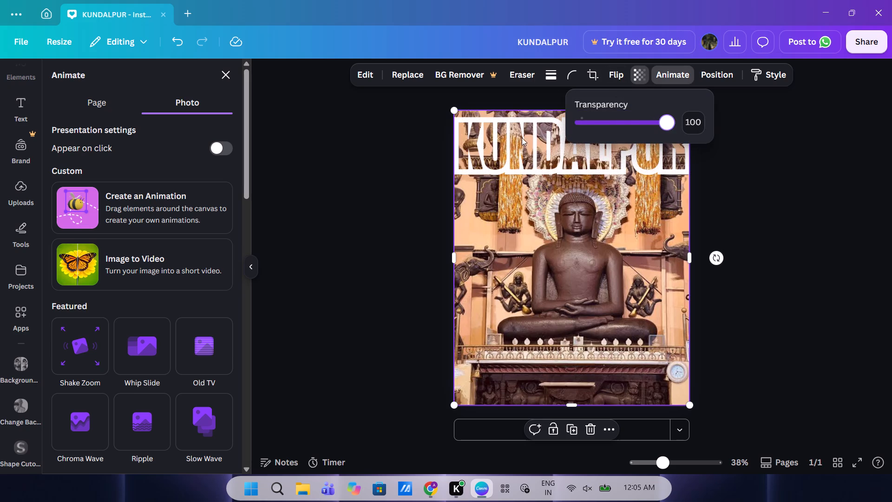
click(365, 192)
Lower the cutout image to about mid-page so the upper part of the background photo is exposed.
drag(534, 219, 512, 322)
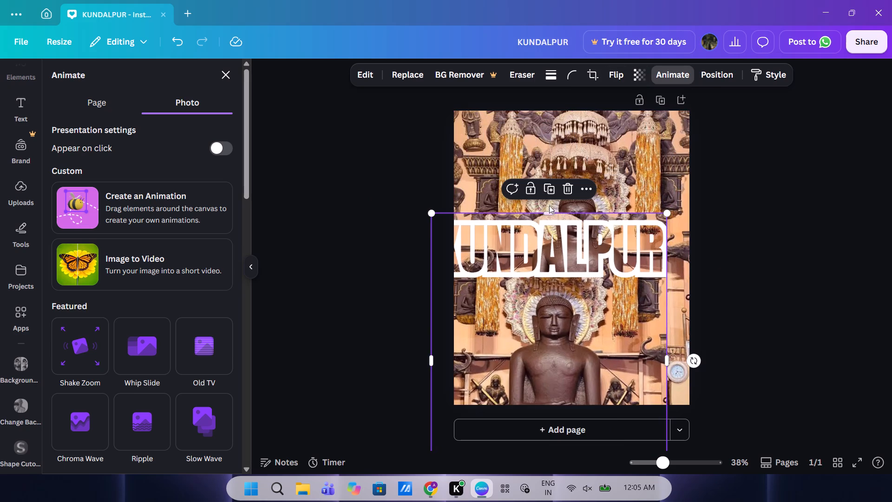
Recolour the background photo, changing its brown tone to the off-white photo colour and its orange tone to black.
click(504, 148)
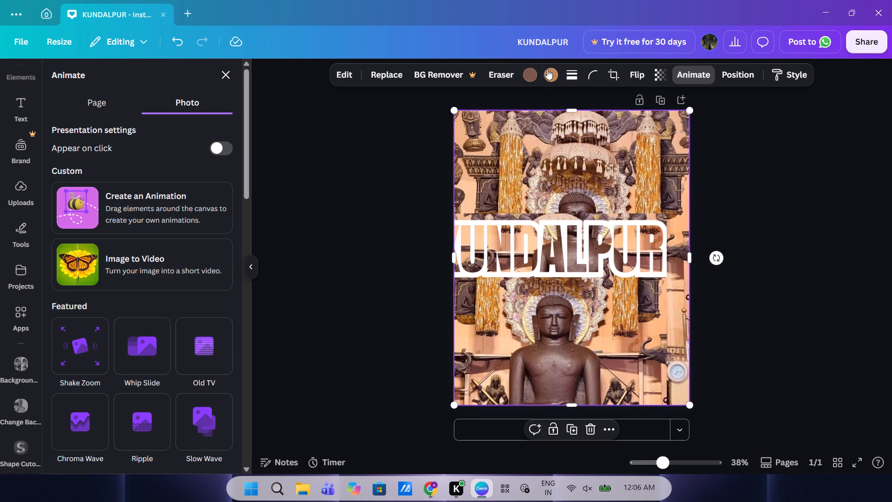
click(533, 76)
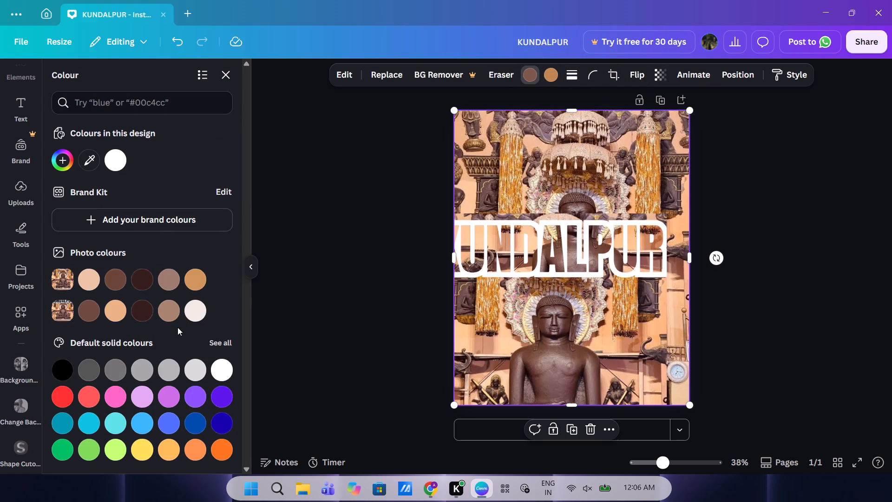
click(197, 315)
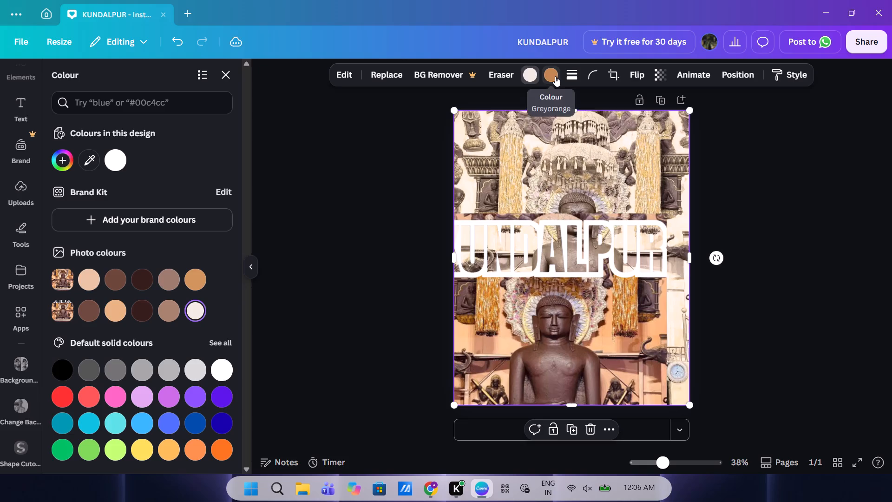
click(555, 76)
click(560, 68)
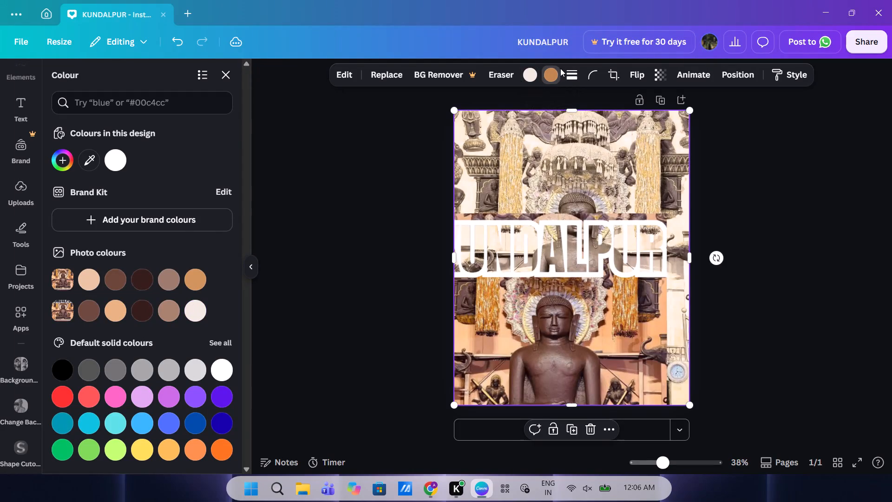
click(66, 362)
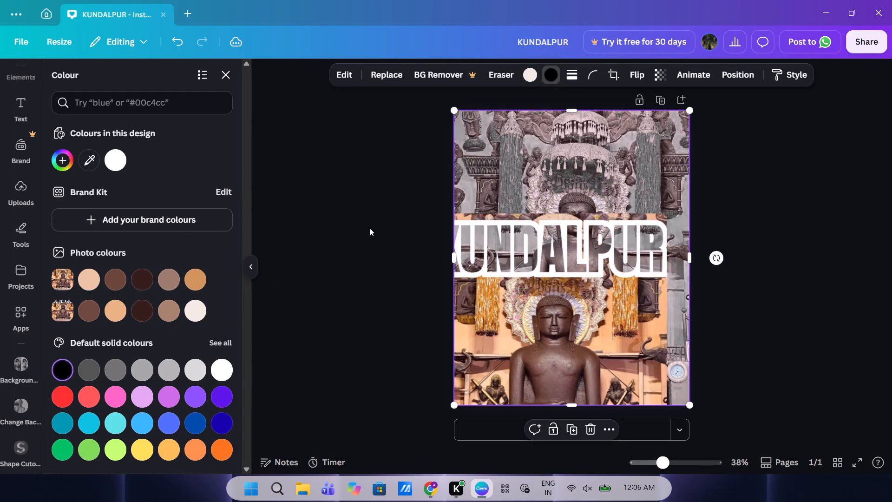
click(494, 236)
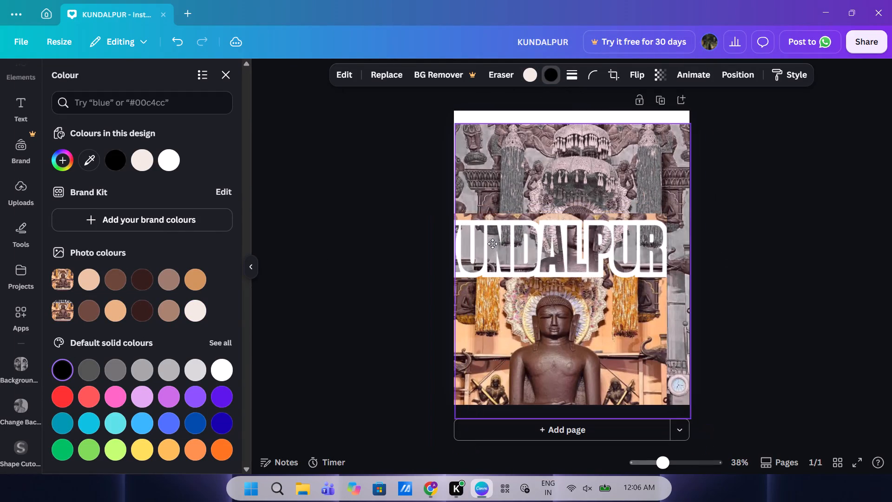
Move the cutout image to the page's lower-left corner, partly off the page, to uncover the background statue.
click(516, 270)
drag(516, 270, 505, 314)
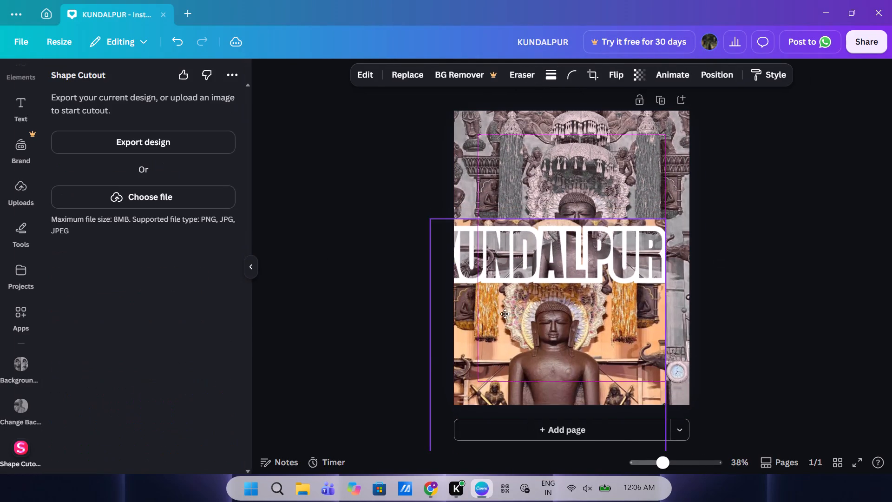
drag(505, 314, 426, 390)
Change the background photo's off-white tone to black.
click(567, 227)
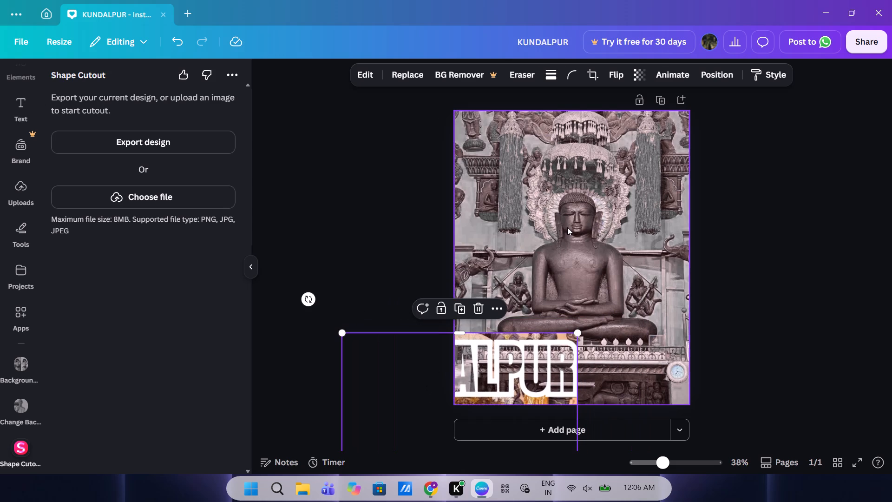
click(538, 77)
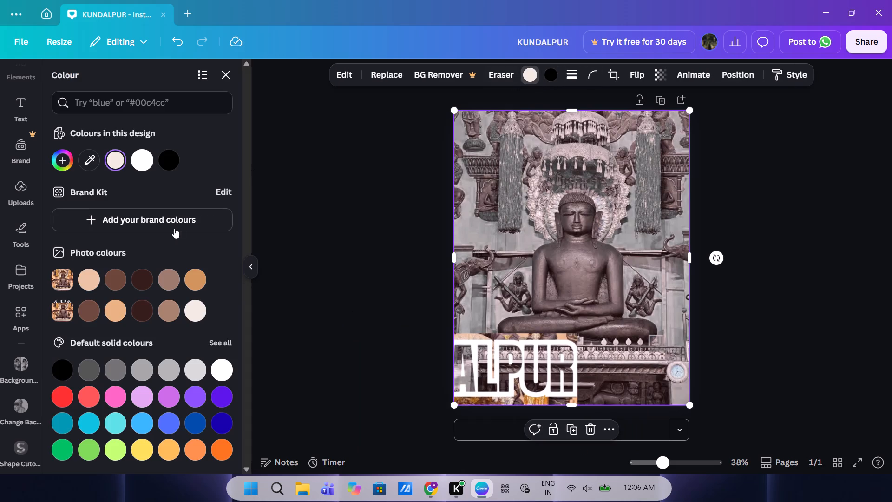
click(173, 165)
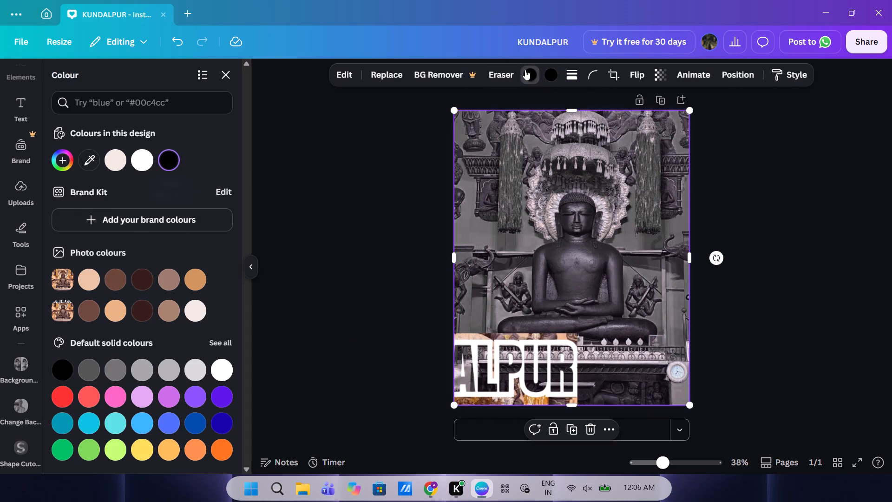
click(513, 372)
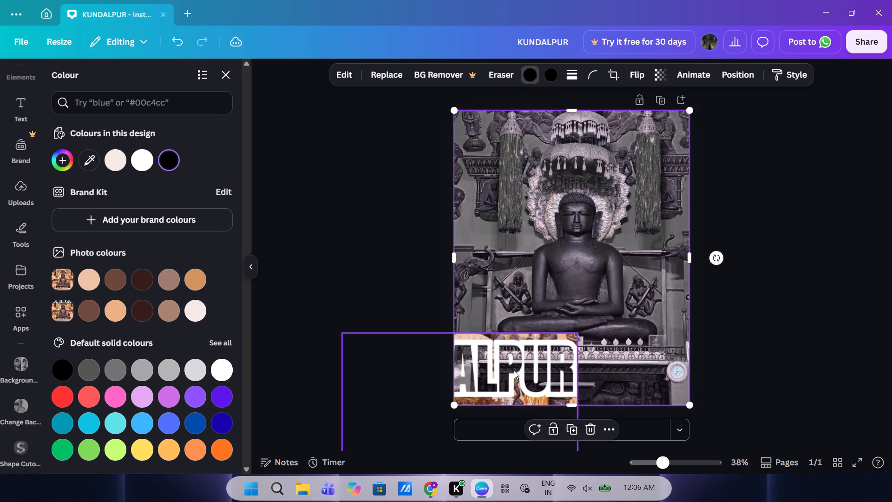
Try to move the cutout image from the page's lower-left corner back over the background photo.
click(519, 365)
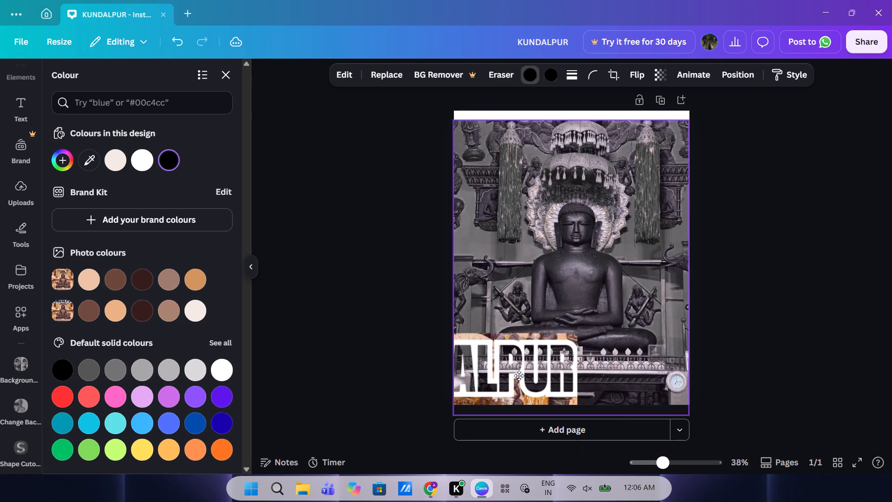